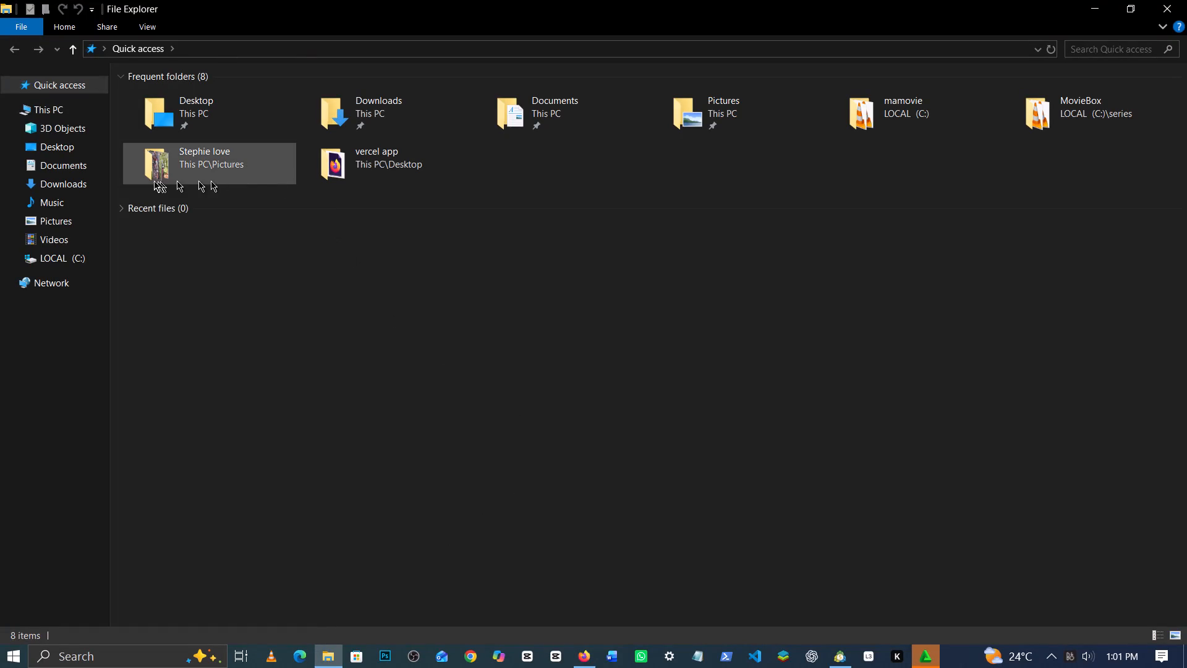
Look through the Downloads folder down to the most recent expert advisor files.
{"action": "double_click", "coordinate": [372, 98]}
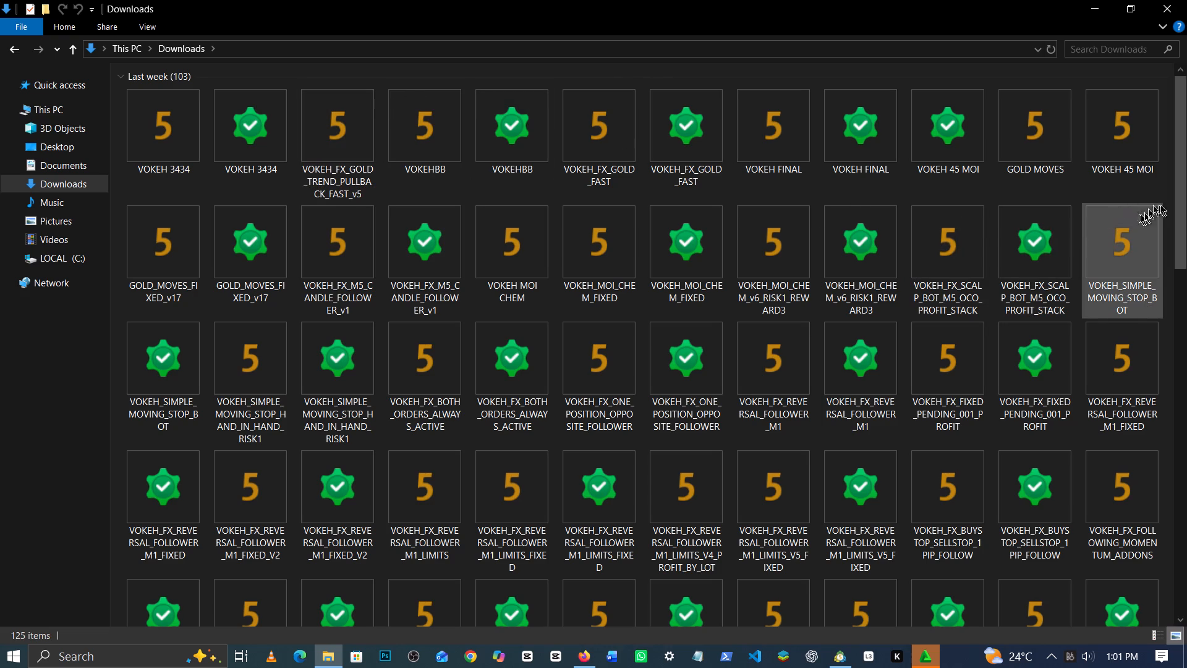
{"action": "left_click_drag", "start_coordinate": [1180, 216], "coordinate": [1183, 549]}
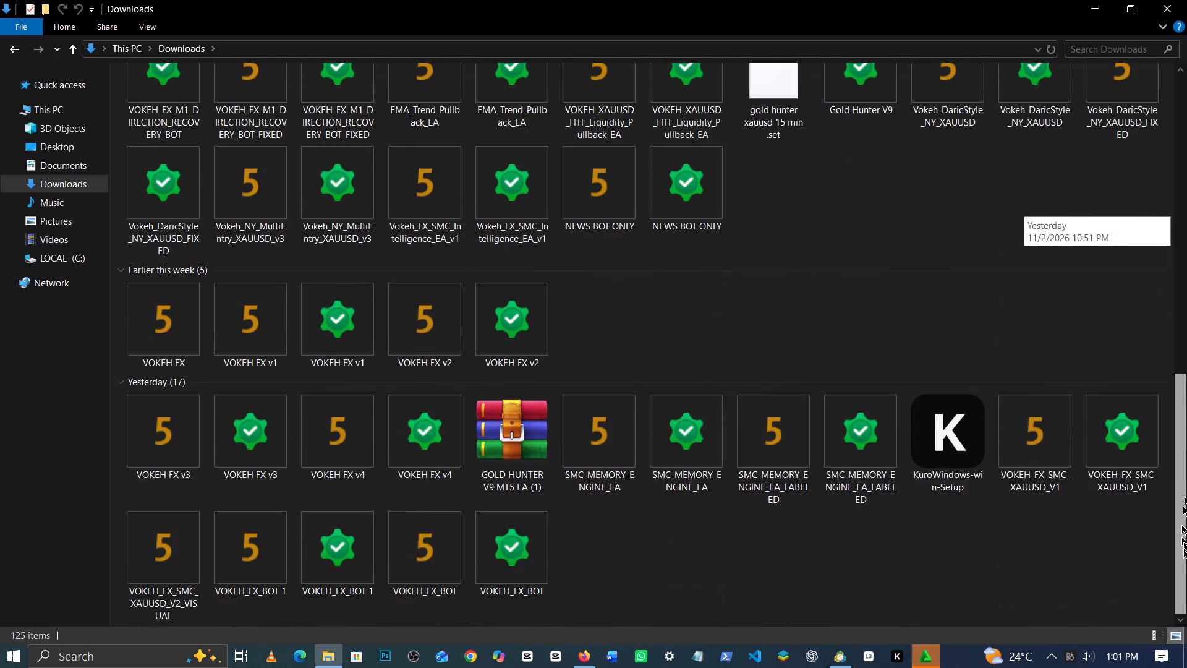
{"action": "left_click_drag", "start_coordinate": [1183, 549], "coordinate": [1183, 548]}
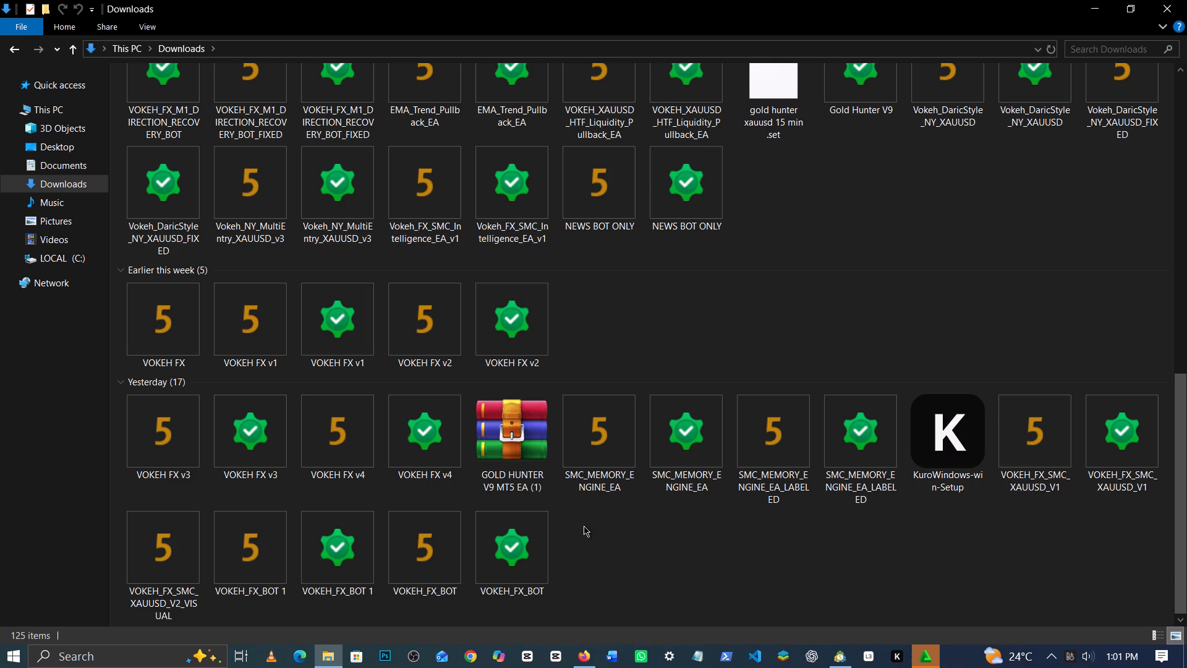
{"action": "scroll", "coordinate": [582, 528], "scroll_direction": "down", "scroll_amount": 6}
Switch to MetaTrader 5, close it and launch it again.
{"action": "left_click", "coordinate": [849, 647]}
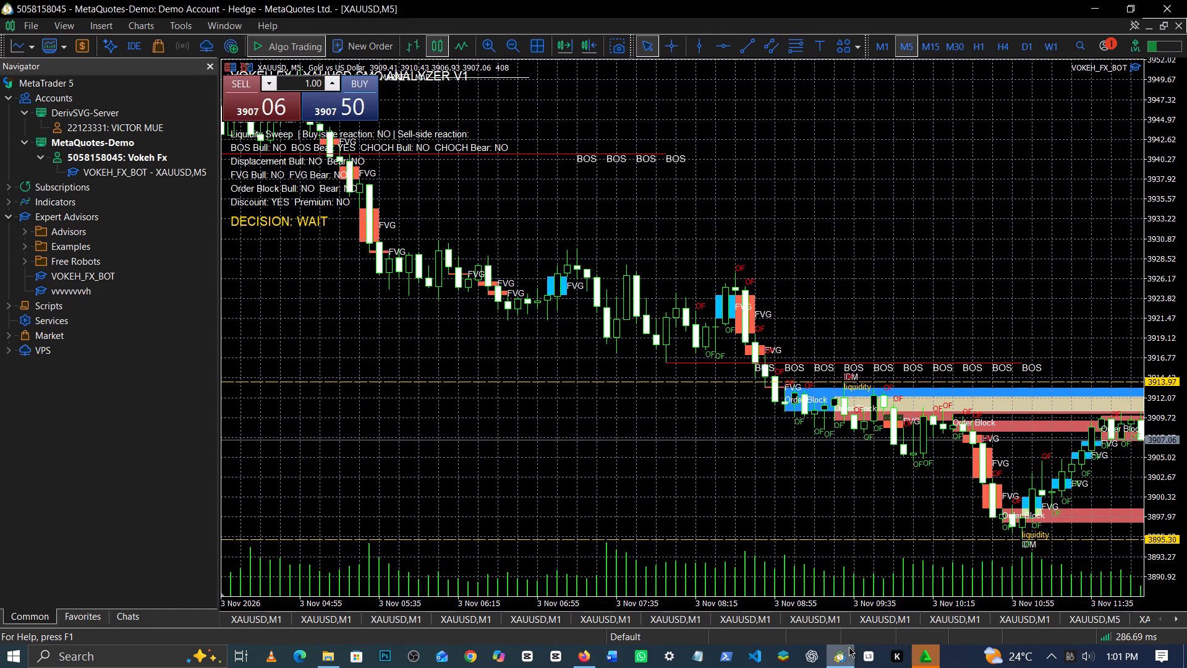
{"action": "left_click", "coordinate": [1164, 0]}
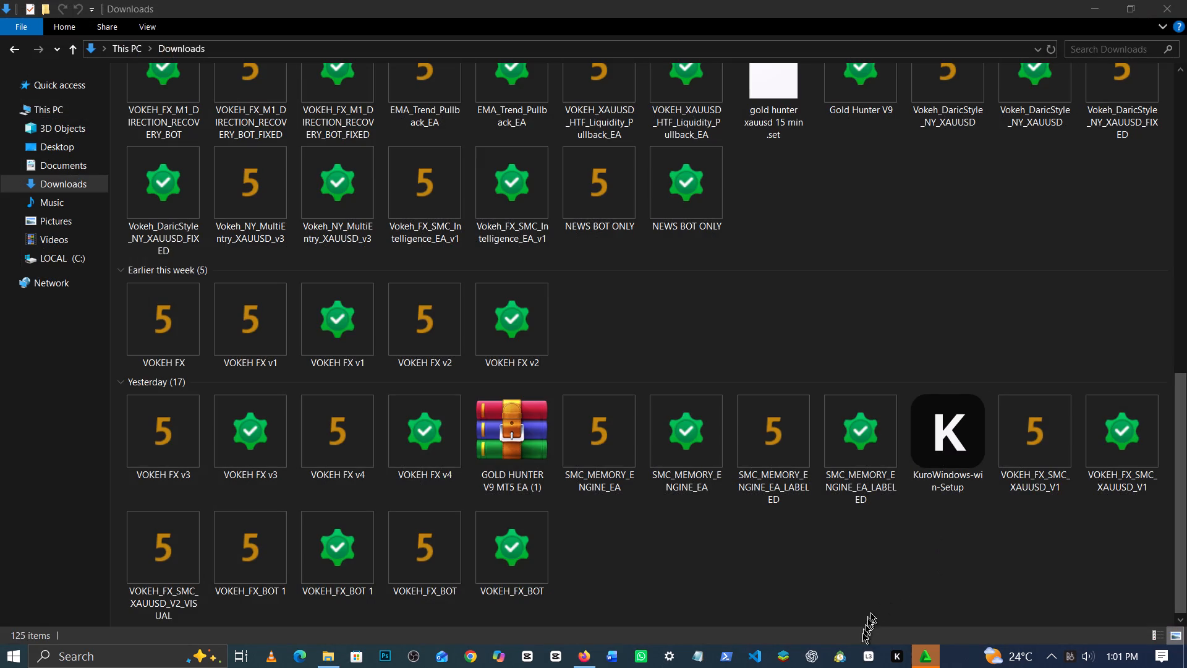
{"action": "left_click", "coordinate": [846, 646]}
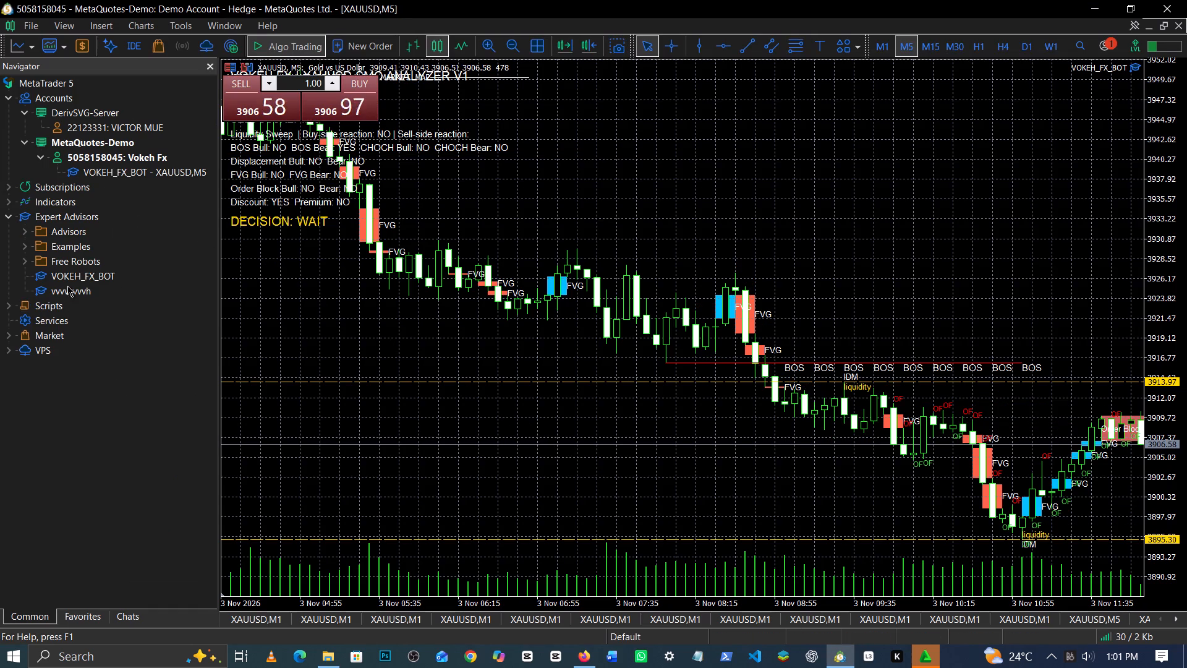
Attach the vvvvvvvh expert advisor to the XAUUSD M5 chart in place of VOKEH_FX_BOT, keeping algo trading allowed.
{"action": "left_click_drag", "start_coordinate": [70, 291], "coordinate": [509, 266]}
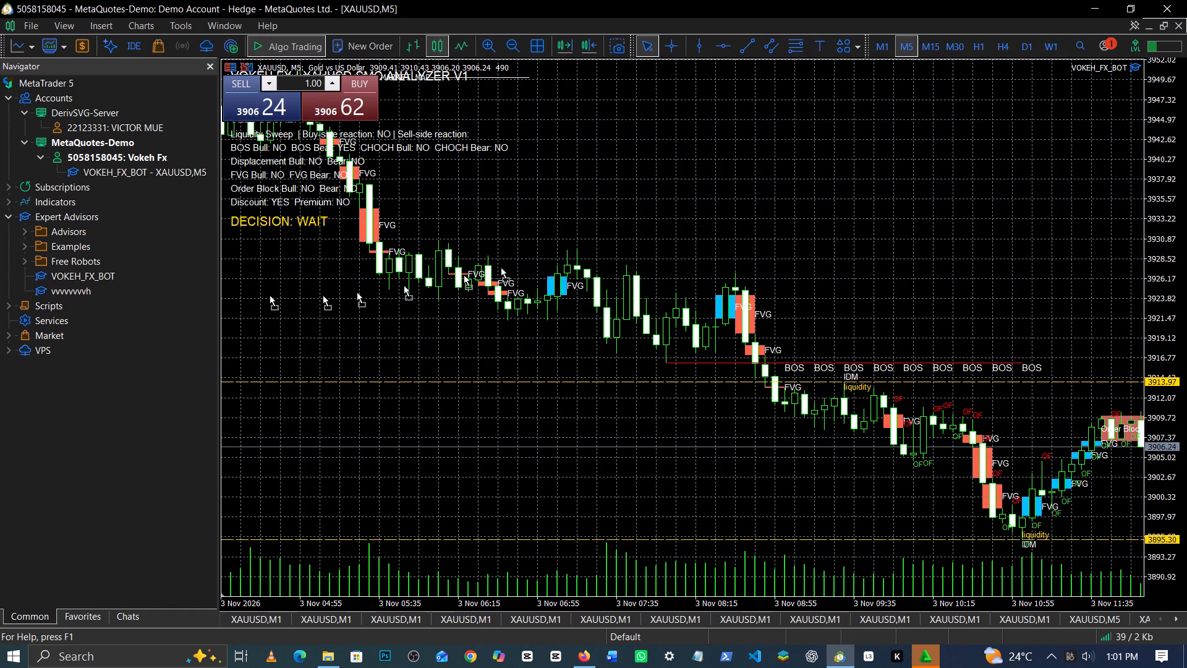
{"action": "left_click_drag", "start_coordinate": [509, 266], "coordinate": [739, 169]}
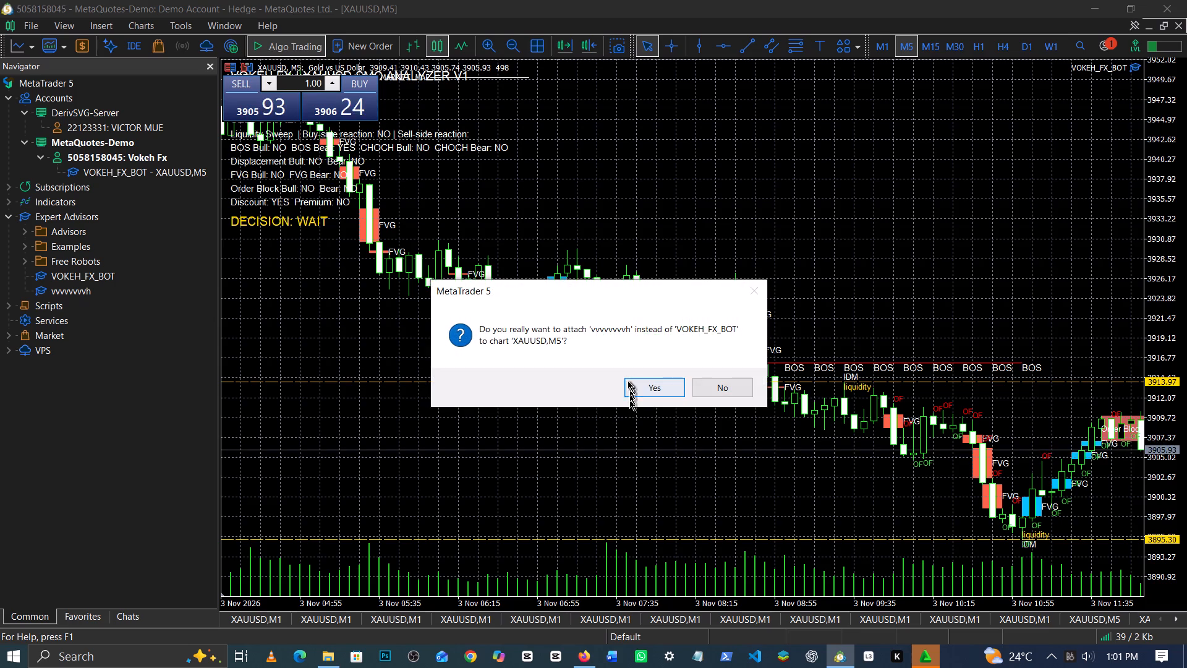
{"action": "left_click", "coordinate": [648, 382]}
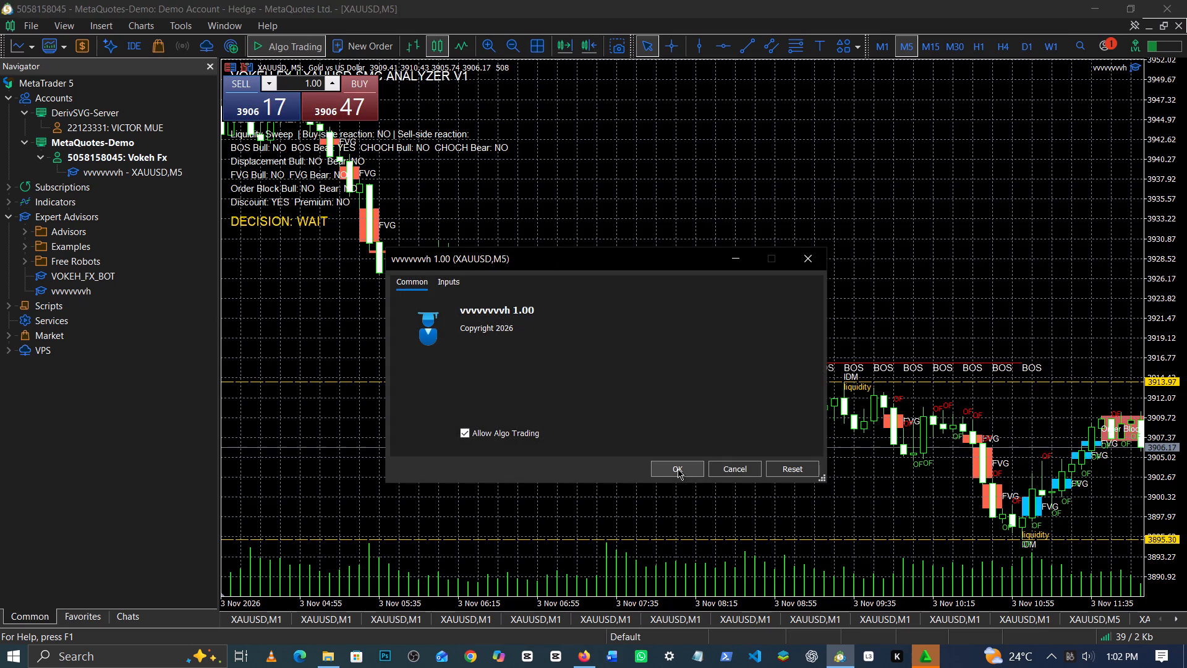
{"action": "left_click", "coordinate": [678, 469]}
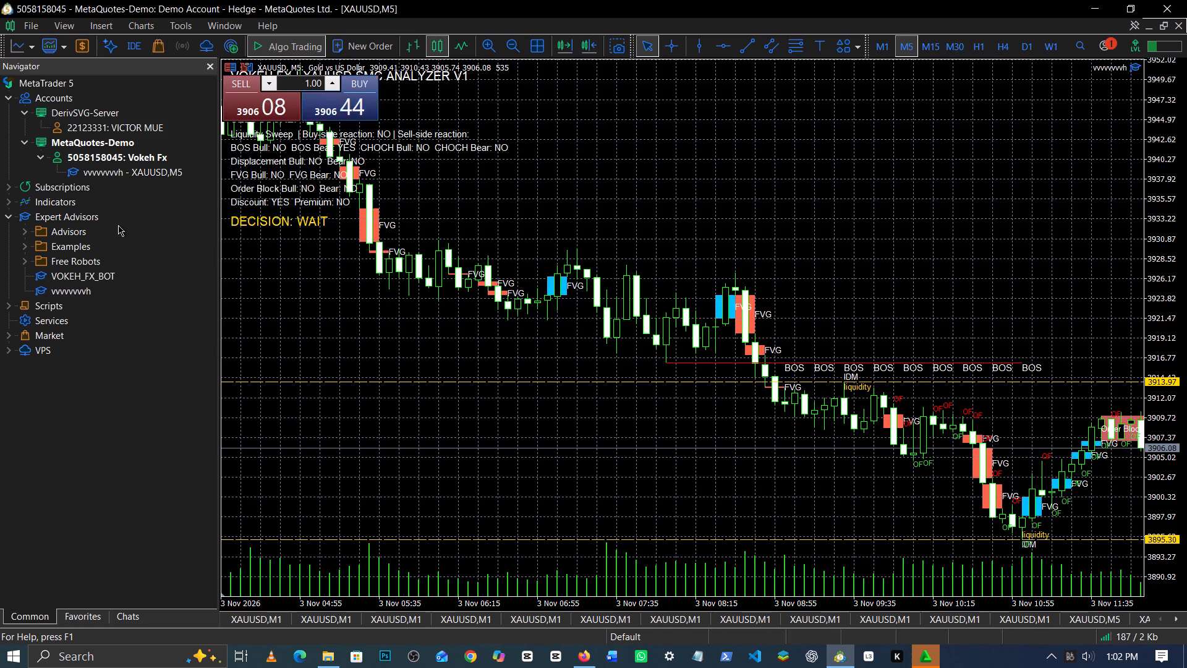
Load vvvvvvvh into the Strategy Tester with start date 2026.10.01 and Every tick modelling.
{"action": "right_click", "coordinate": [79, 293]}
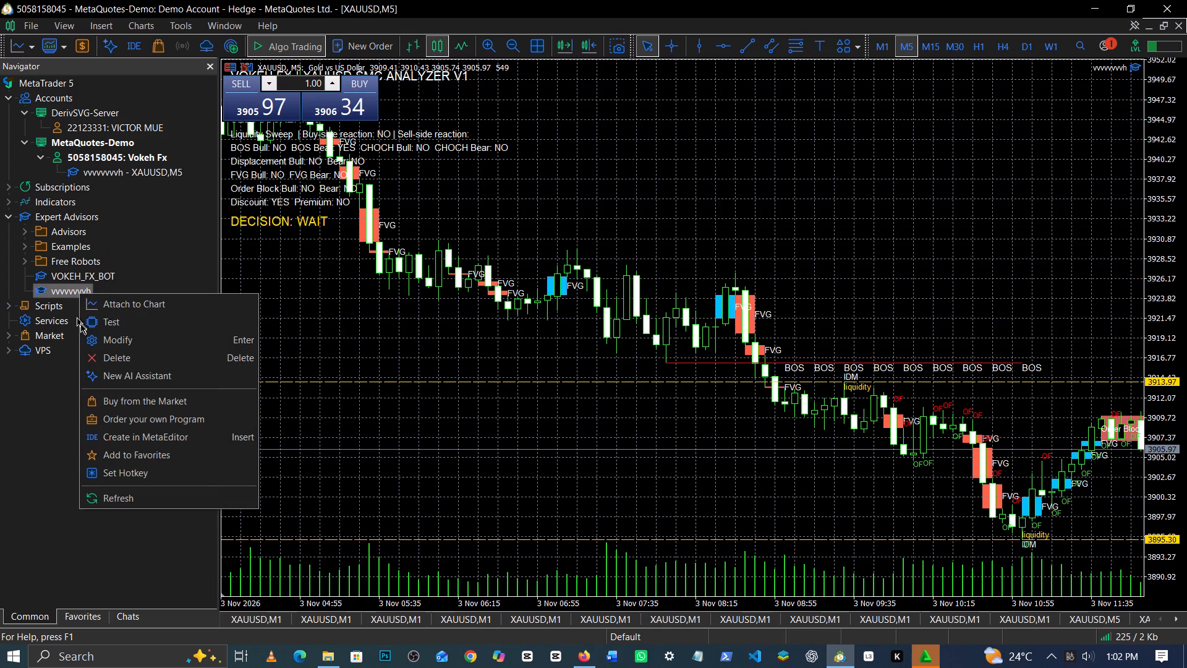
{"action": "left_click", "coordinate": [95, 323]}
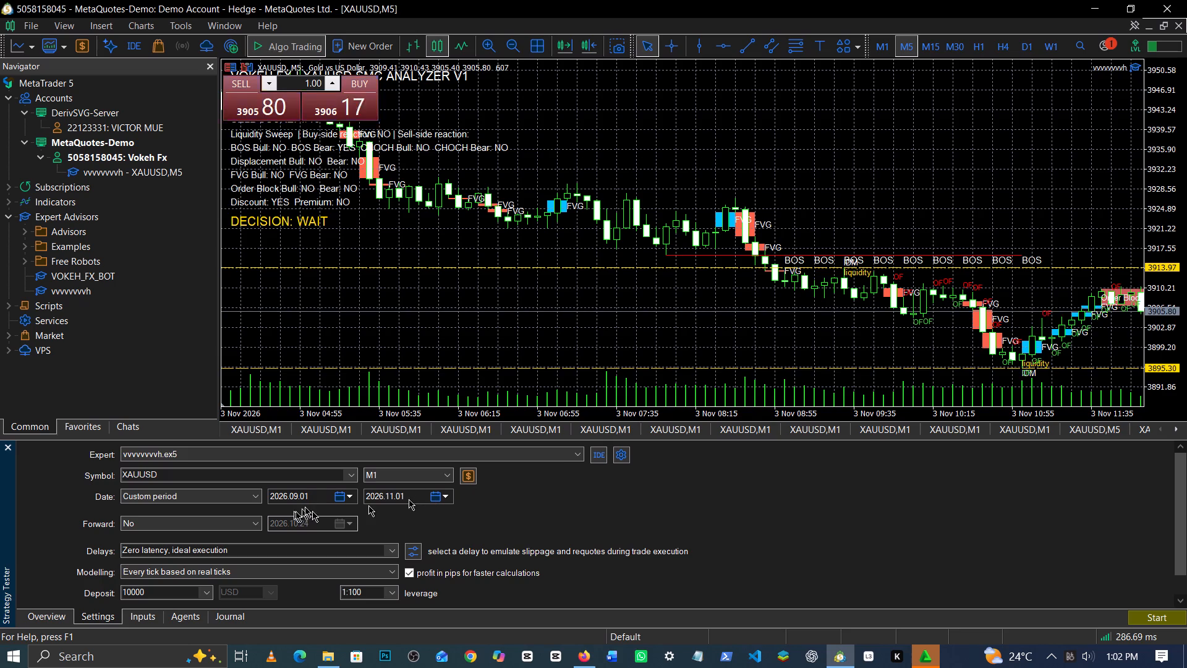
{"action": "left_click", "coordinate": [348, 498]}
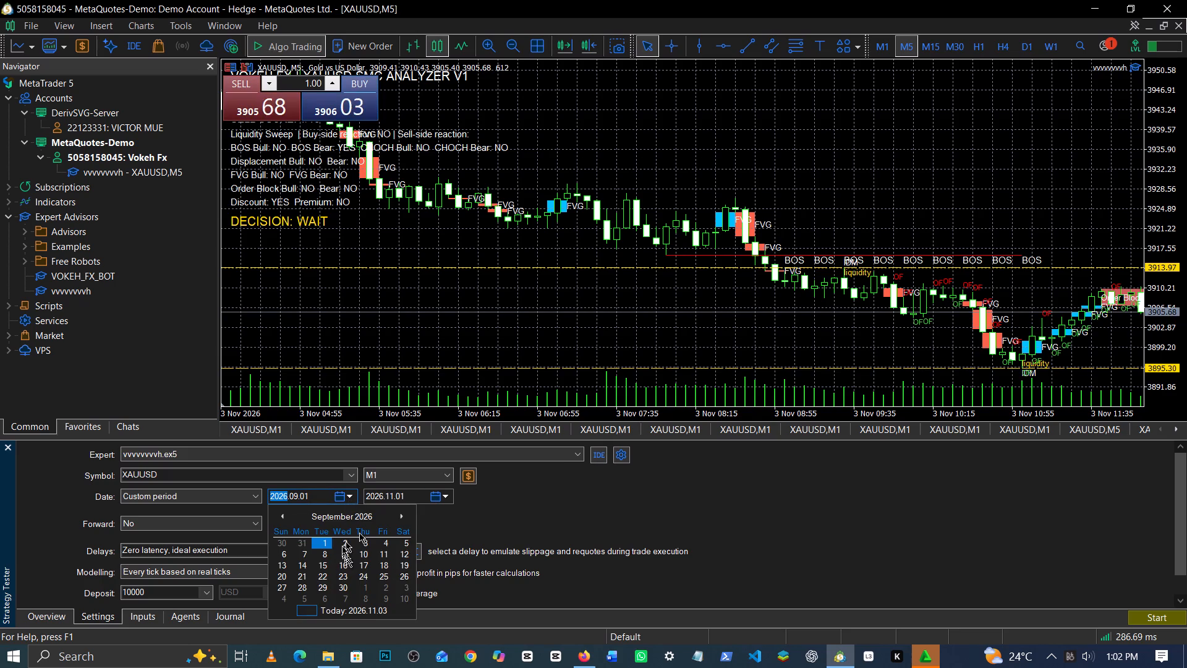
{"action": "left_click", "coordinate": [398, 511]}
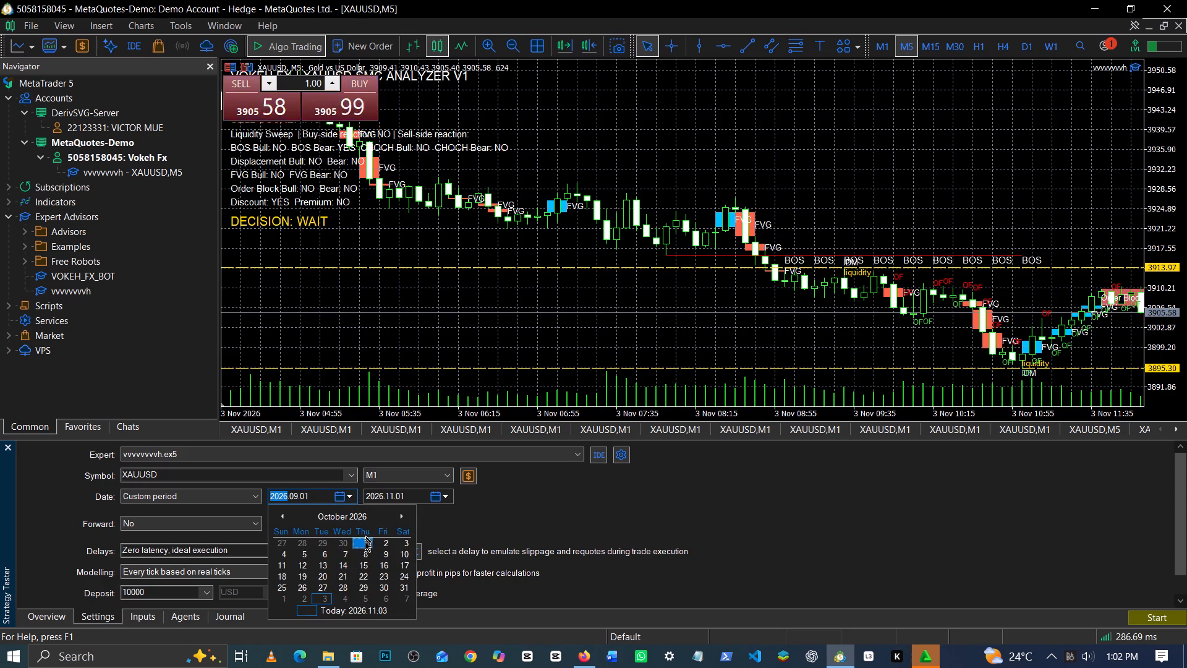
{"action": "left_click", "coordinate": [364, 541]}
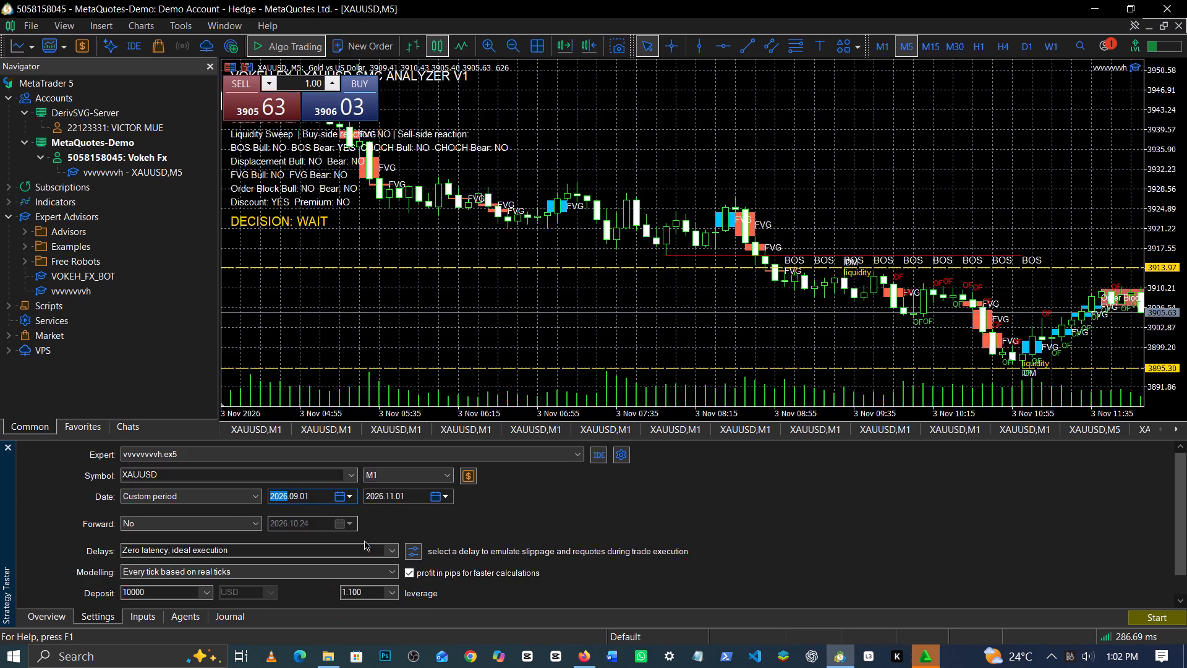
{"action": "left_click", "coordinate": [251, 572]}
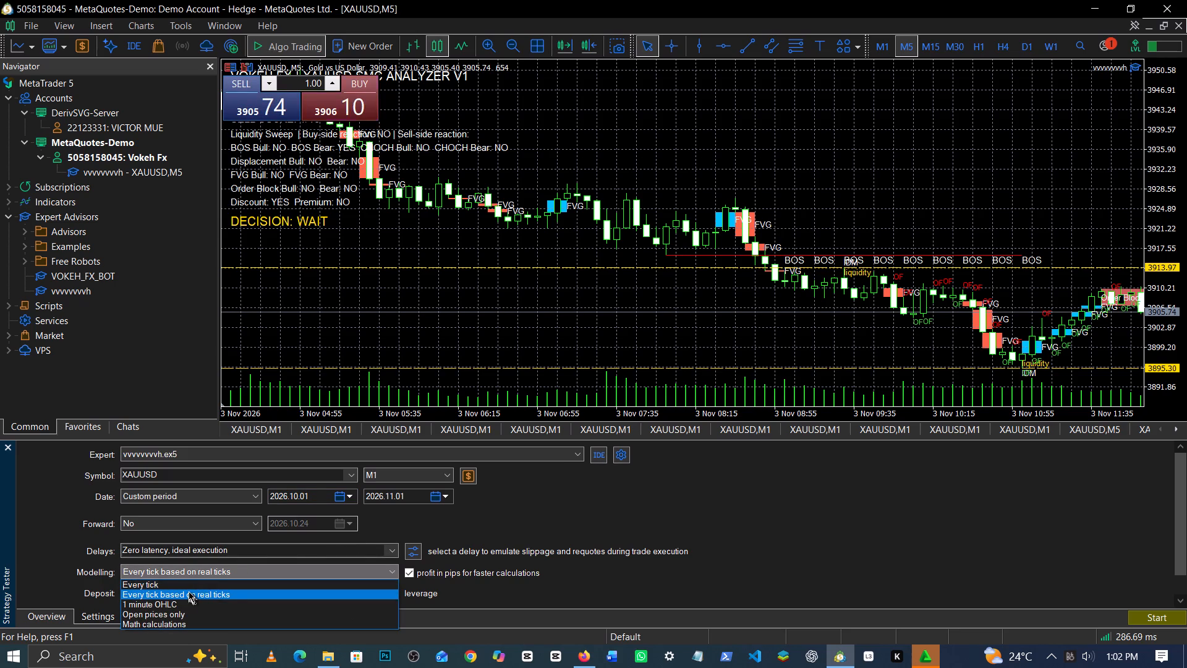
{"action": "left_click", "coordinate": [189, 586]}
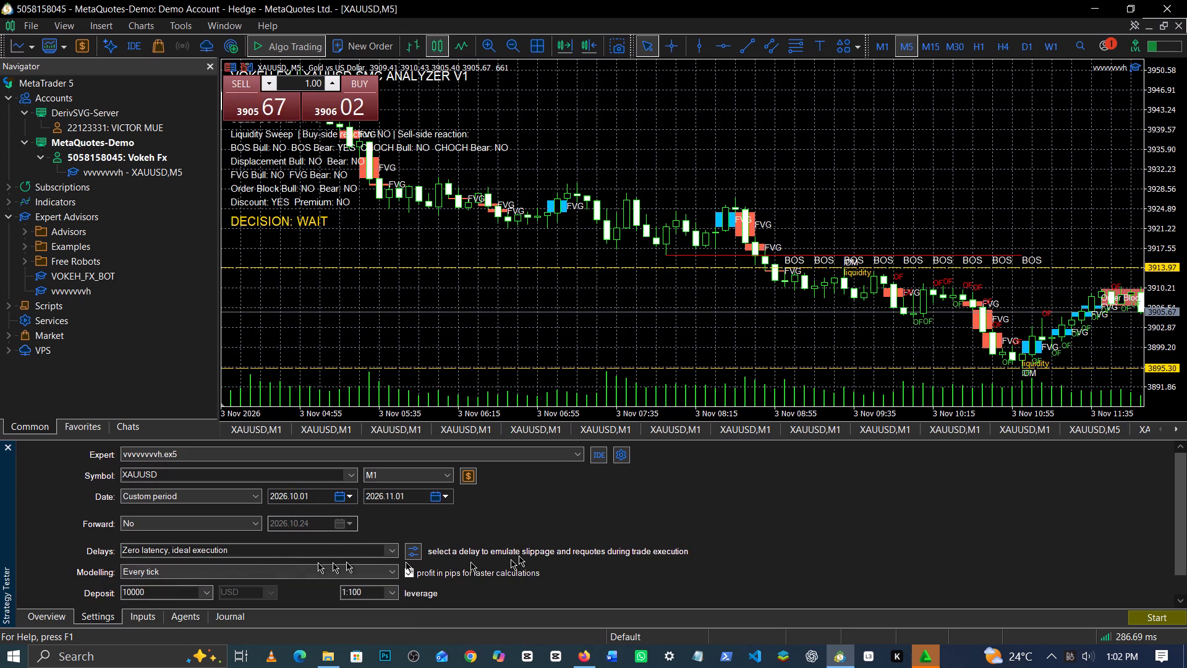
{"action": "scroll", "coordinate": [770, 521], "scroll_direction": "down", "scroll_amount": 7}
{"action": "scroll", "coordinate": [770, 521], "scroll_direction": "up", "scroll_amount": 6}
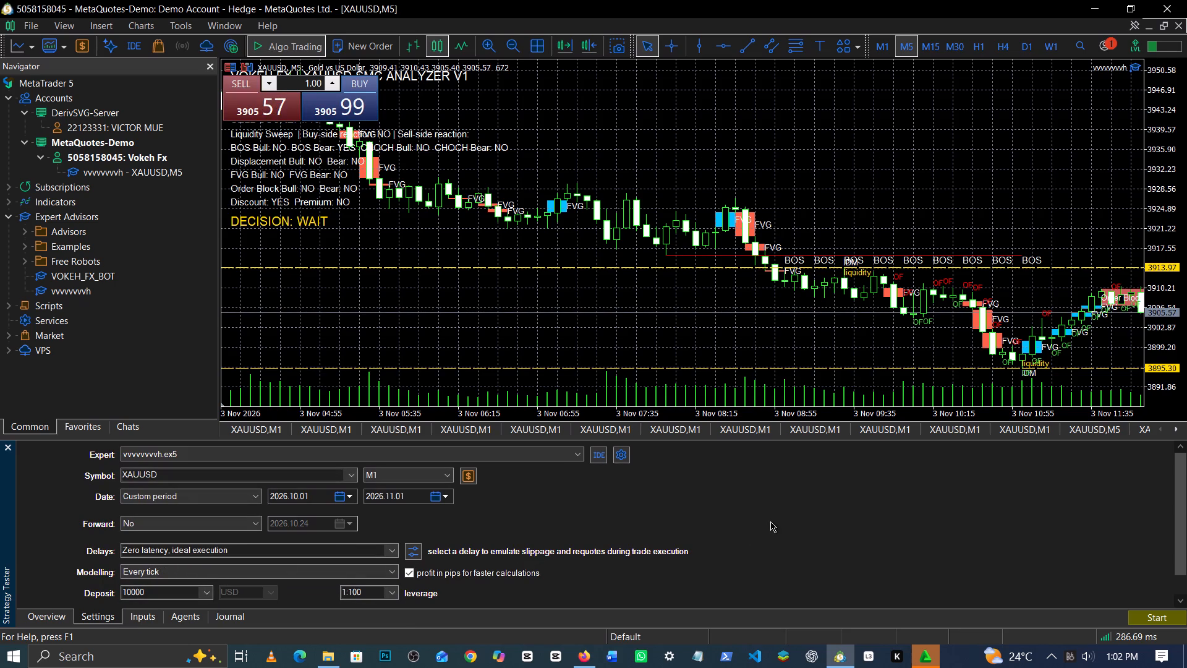
{"action": "left_click", "coordinate": [772, 521]}
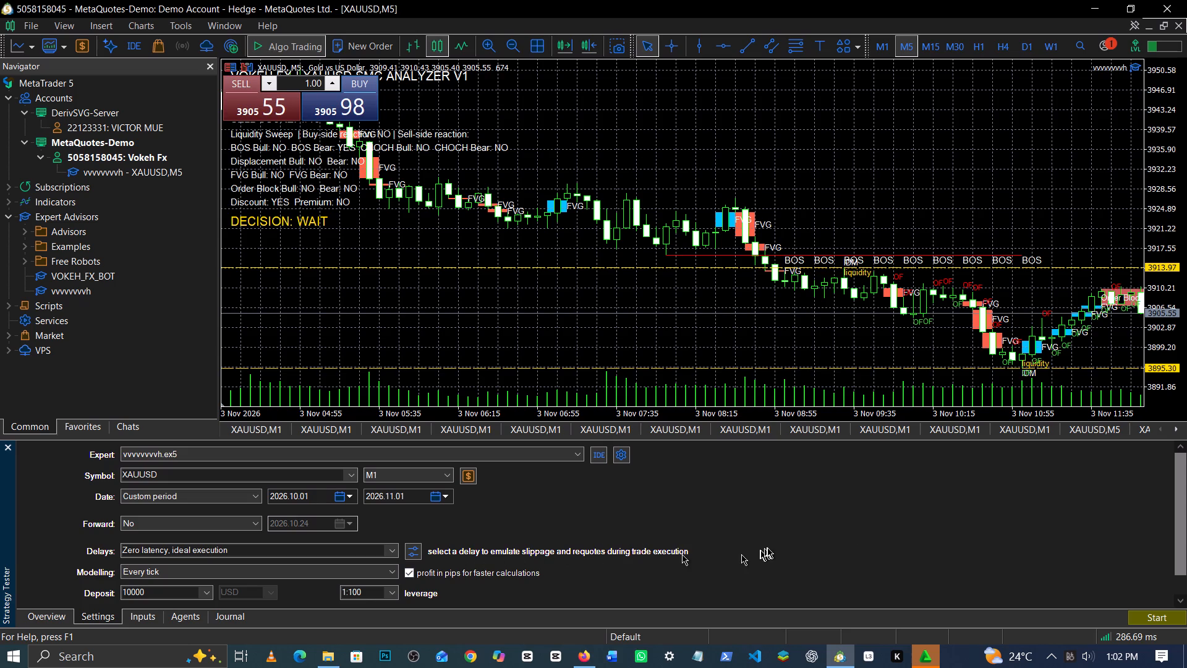
Run the visual backtest, slowing the playback and returning it to full speed, and close the visualization at the end.
{"action": "left_click", "coordinate": [1152, 616]}
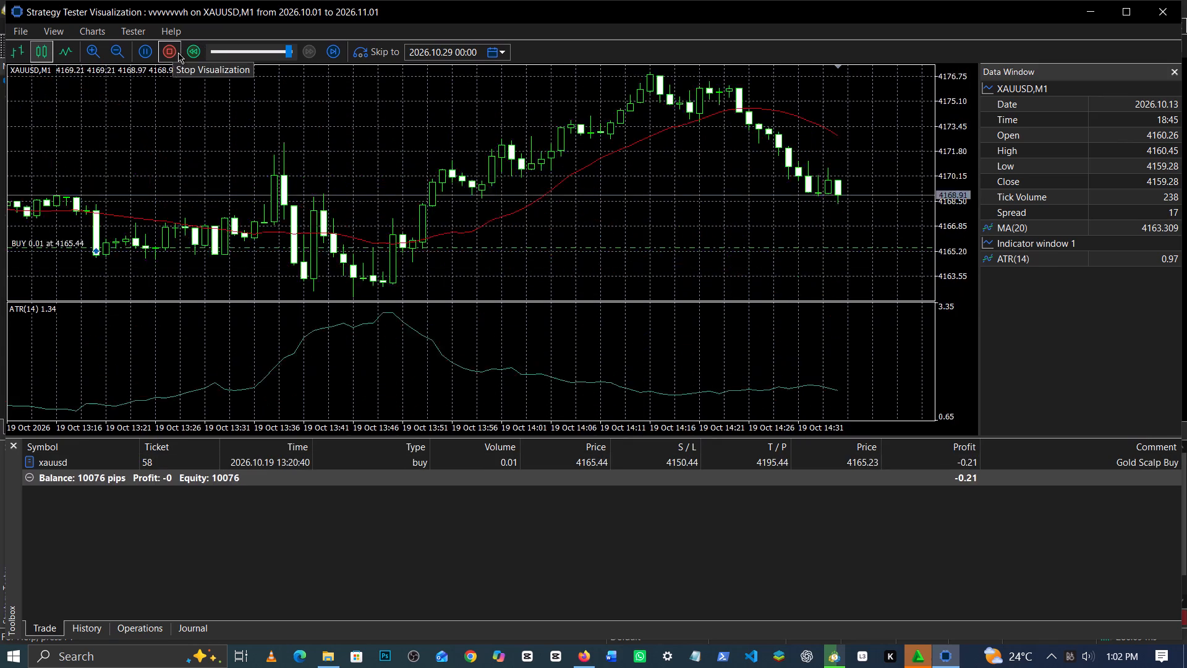
{"action": "left_click", "coordinate": [246, 45]}
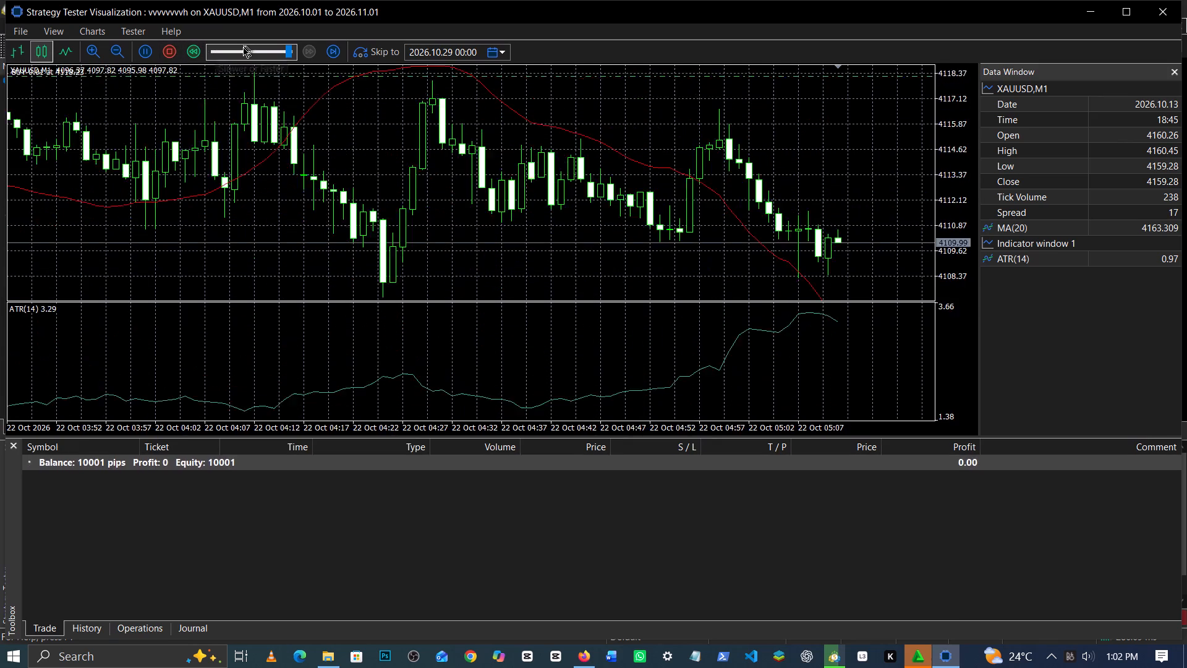
{"action": "left_click", "coordinate": [230, 52]}
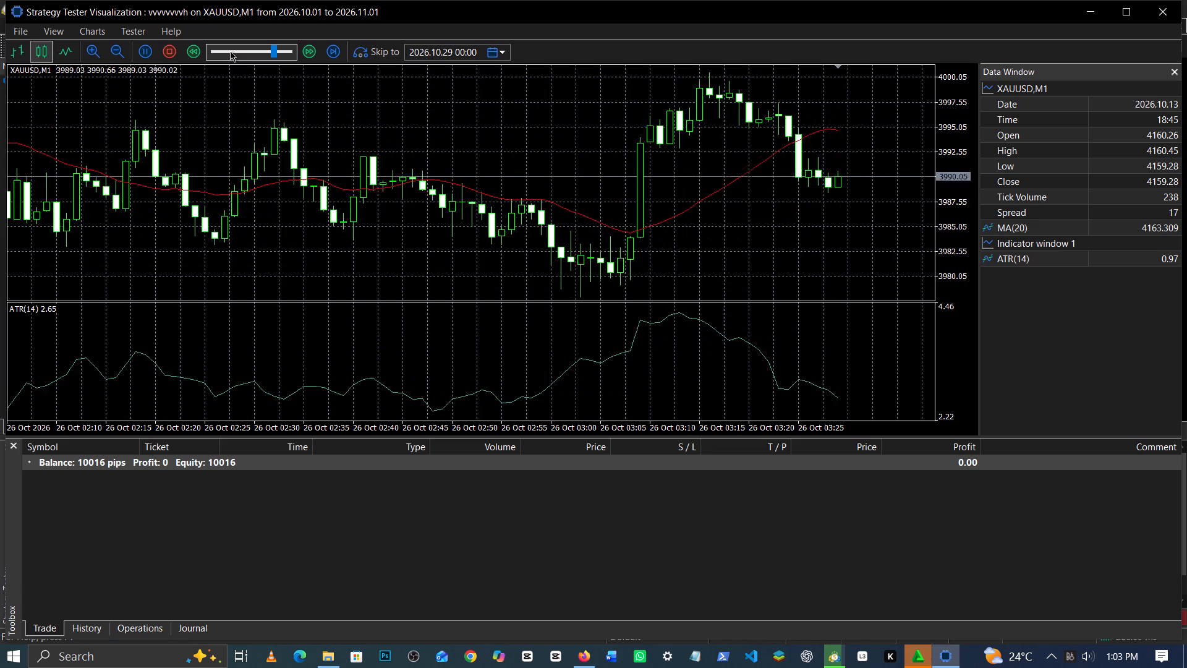
{"action": "left_click", "coordinate": [289, 46]}
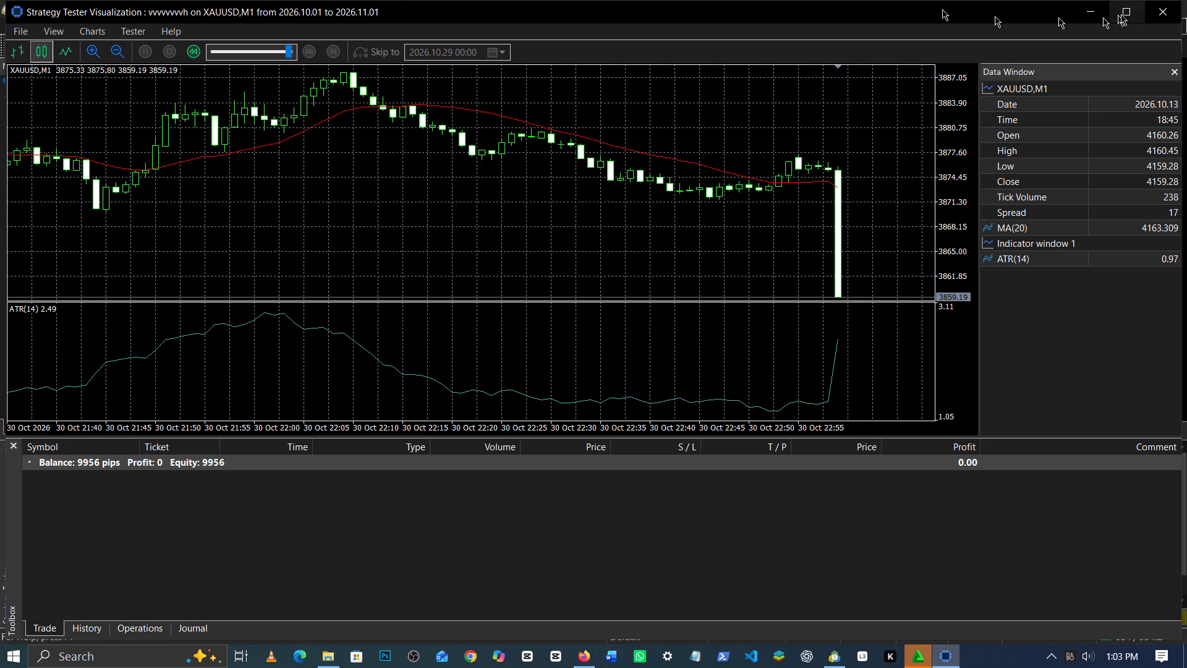
{"action": "left_click", "coordinate": [1169, 5]}
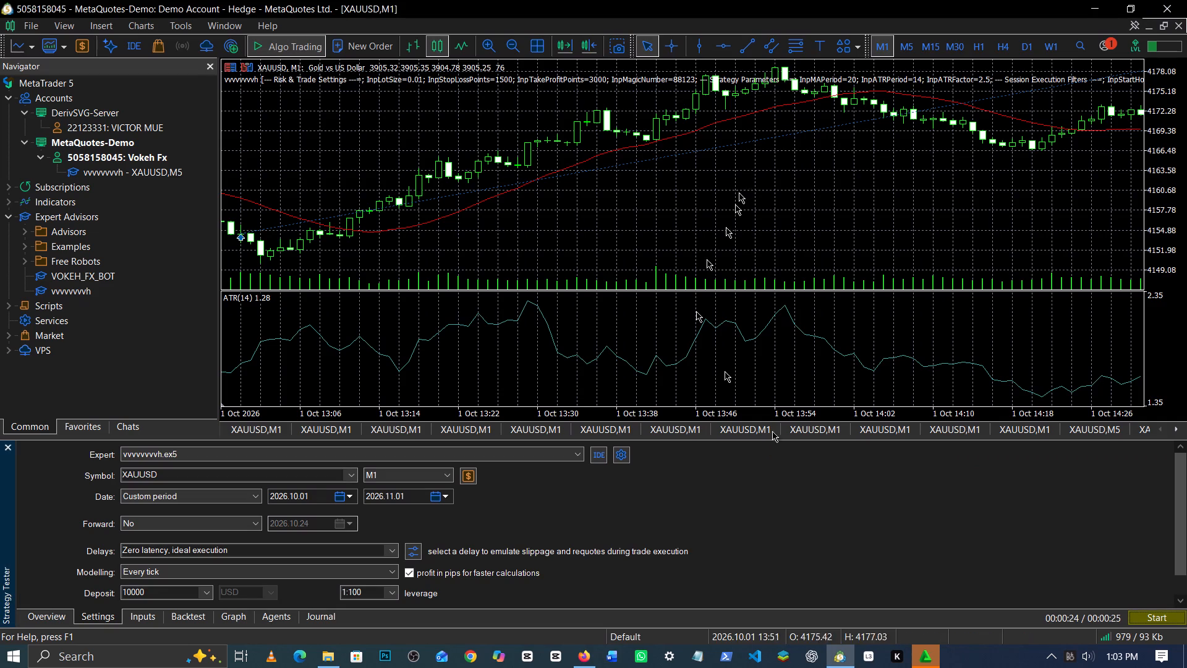
Run the same backtest two more times with unchanged settings, closing the visualization after each run.
{"action": "left_click", "coordinate": [1141, 620]}
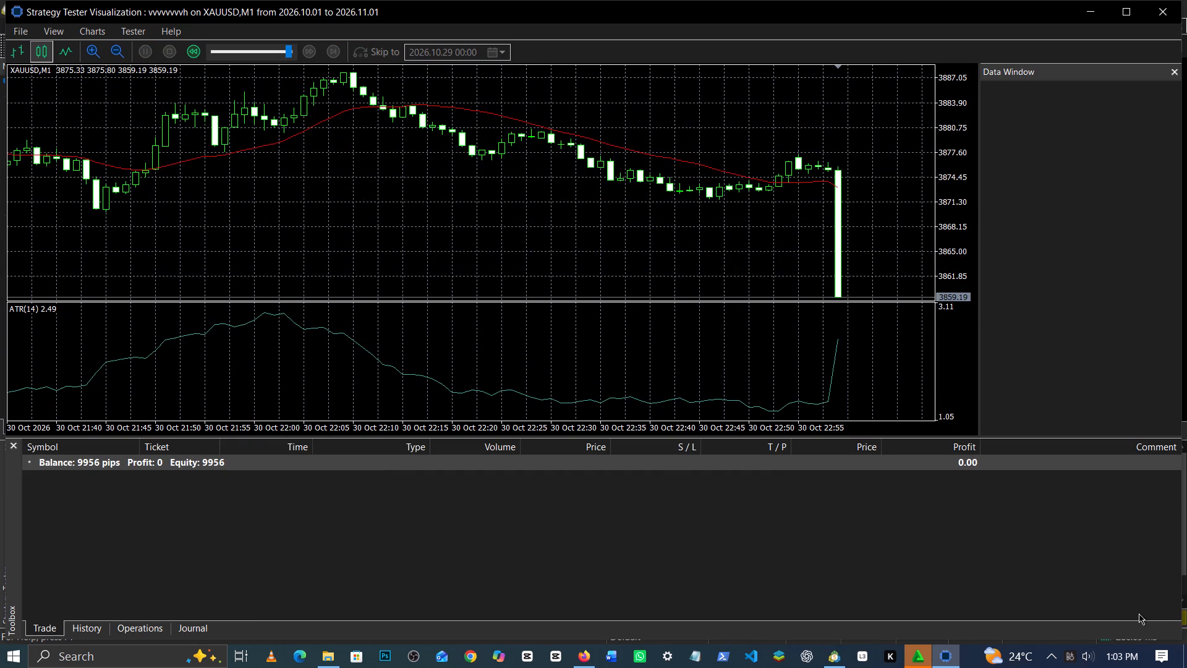
{"action": "left_click", "coordinate": [1170, 14]}
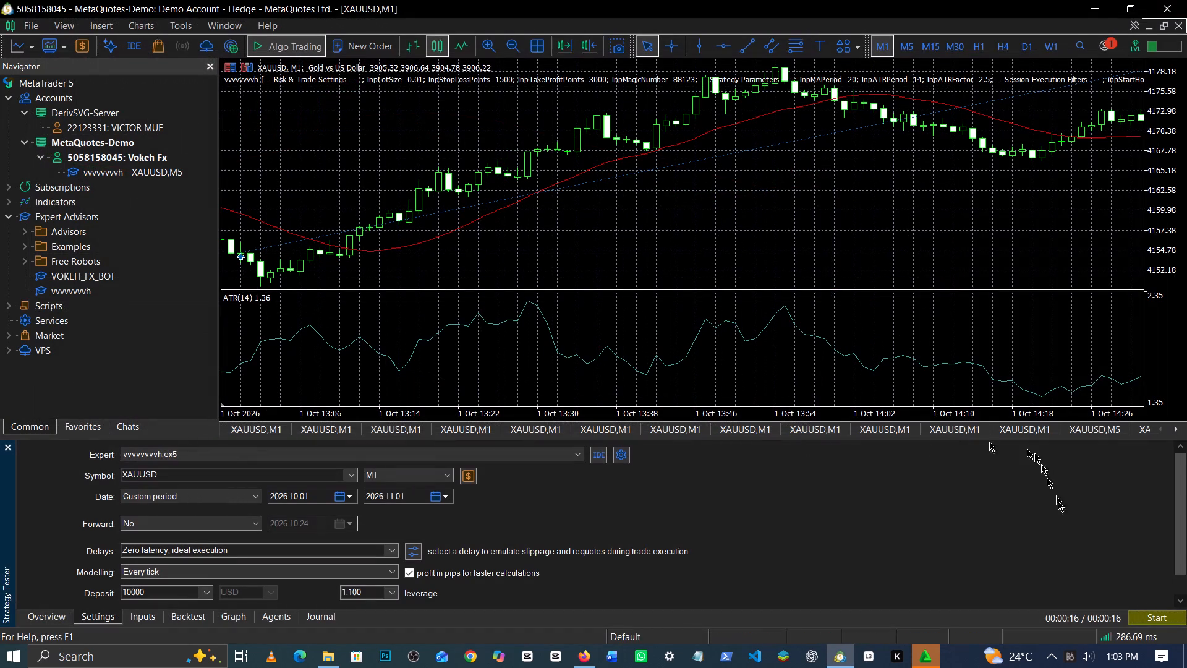
{"action": "left_click", "coordinate": [1139, 617]}
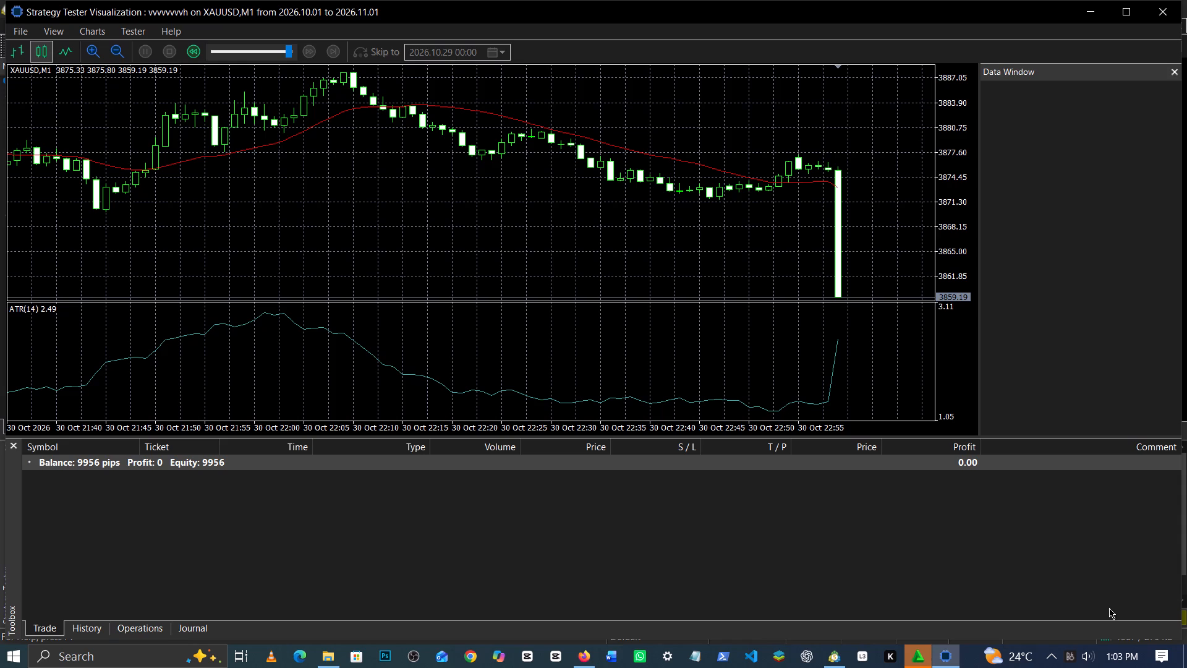
{"action": "left_click", "coordinate": [1148, 17]}
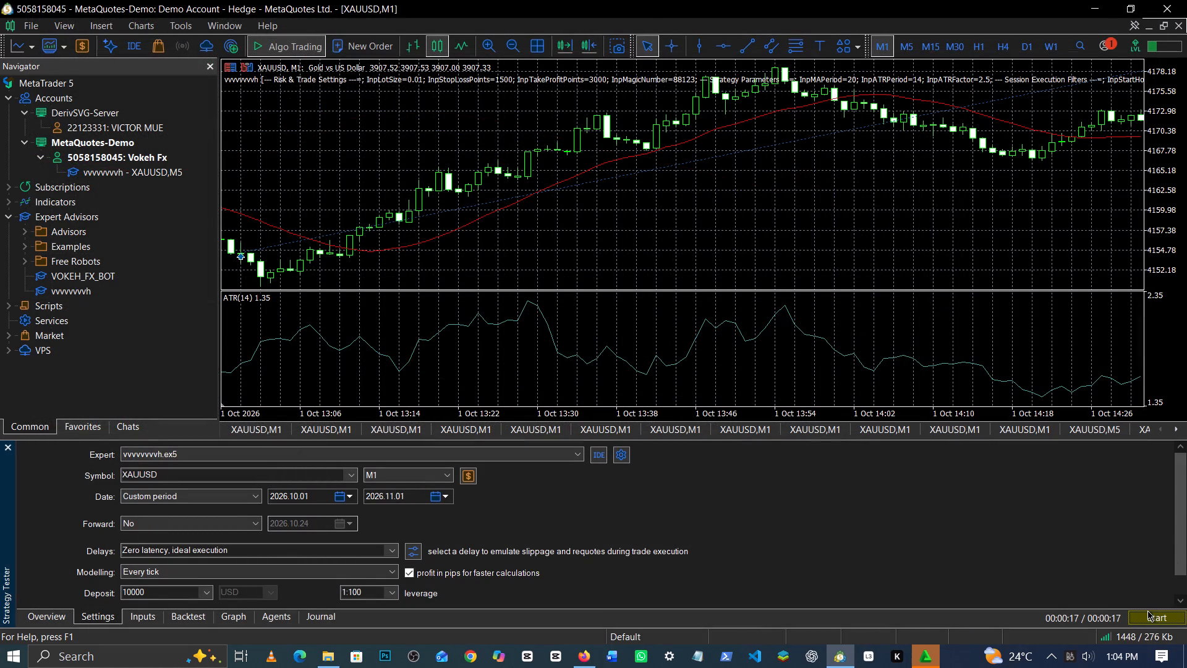
Close the Strategy Tester and show the Toolbox with the account's trades.
{"action": "left_click", "coordinate": [6, 447]}
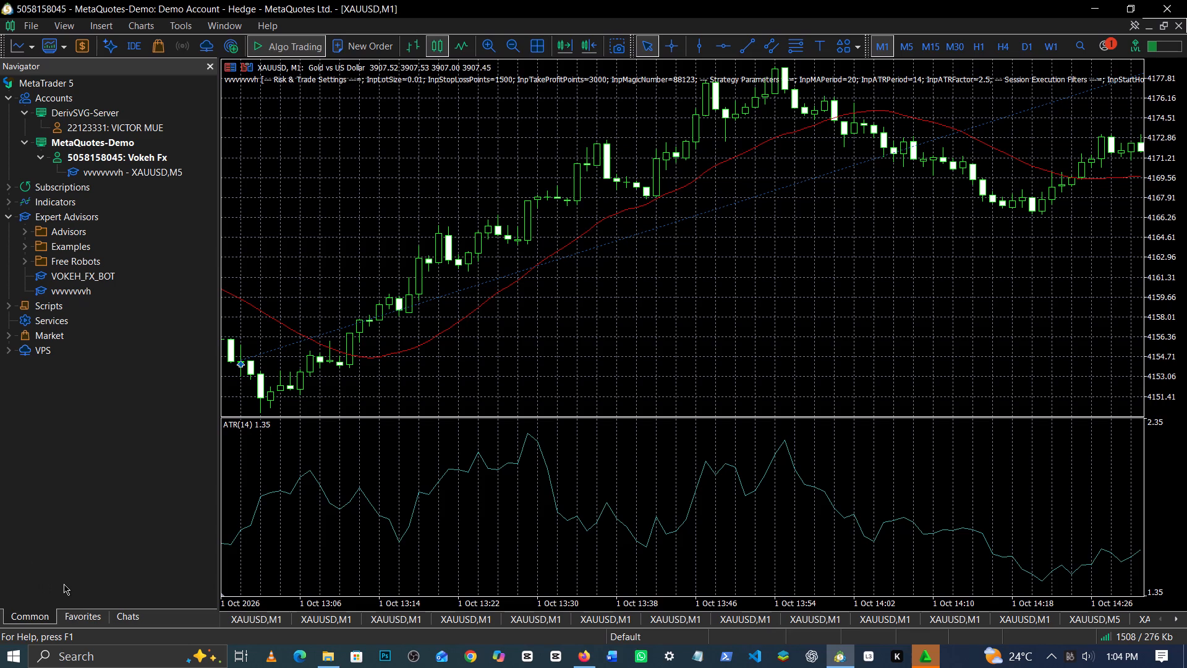
{"action": "key", "text": "ctrl+t"}
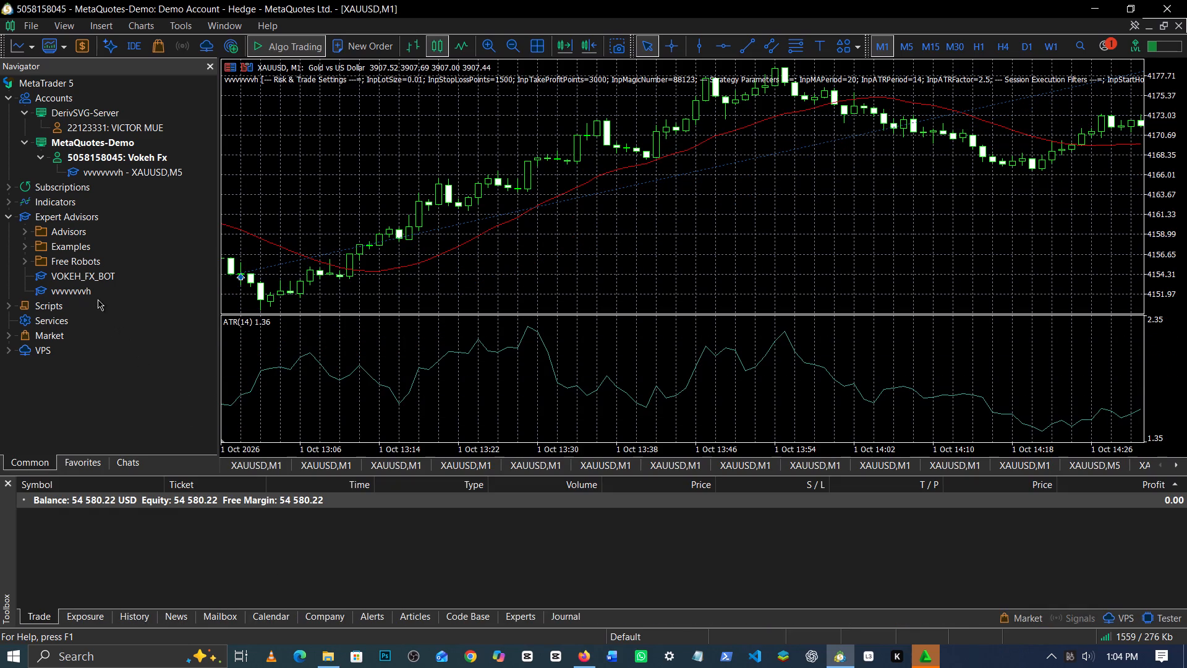
Examine the expert advisor's trades and the ATR on the M1 XAUUSD chart from 1 October 2026 into 2 October.
{"action": "left_click", "coordinate": [239, 322]}
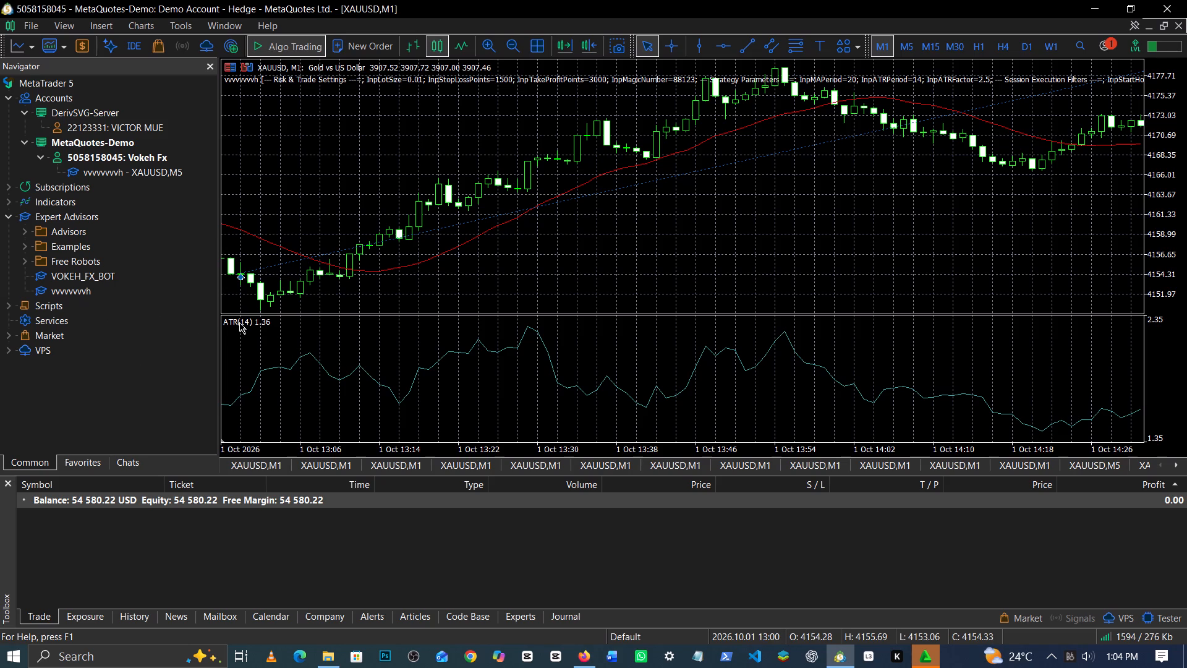
{"action": "left_click_drag", "start_coordinate": [777, 215], "coordinate": [310, 268]}
{"action": "scroll", "coordinate": [752, 192], "scroll_direction": "down", "scroll_amount": 1}
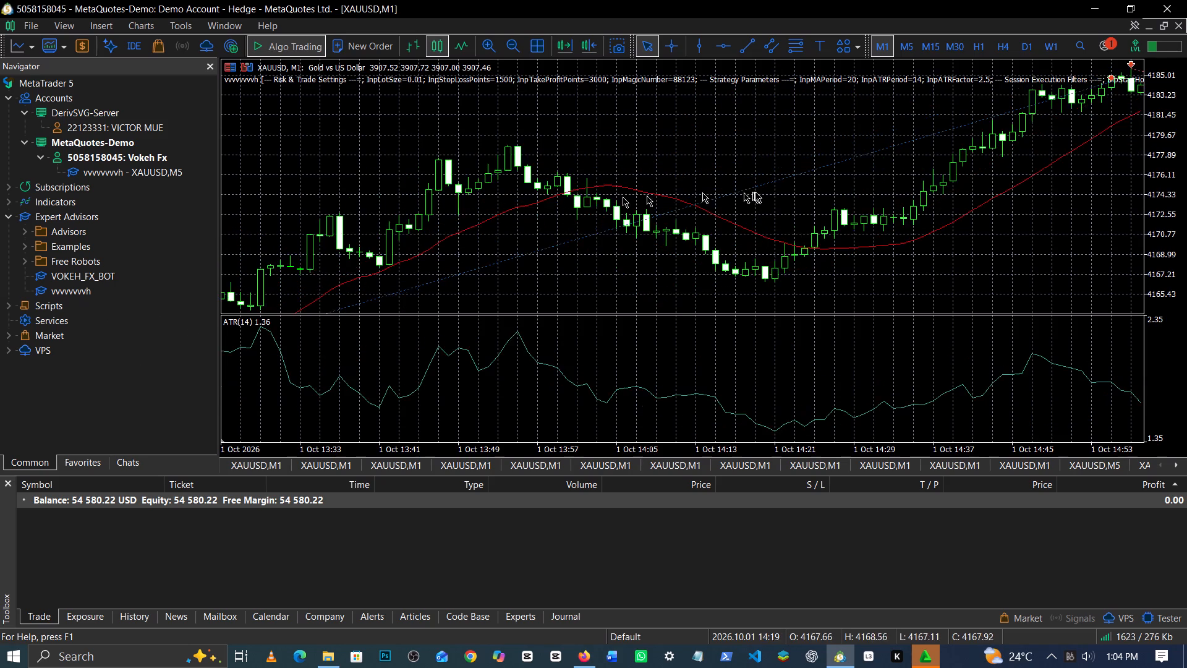
{"action": "left_click_drag", "start_coordinate": [817, 181], "coordinate": [384, 229]}
{"action": "left_click_drag", "start_coordinate": [785, 185], "coordinate": [453, 201]}
{"action": "left_click_drag", "start_coordinate": [933, 176], "coordinate": [414, 195]}
{"action": "left_click_drag", "start_coordinate": [950, 163], "coordinate": [929, 163]}
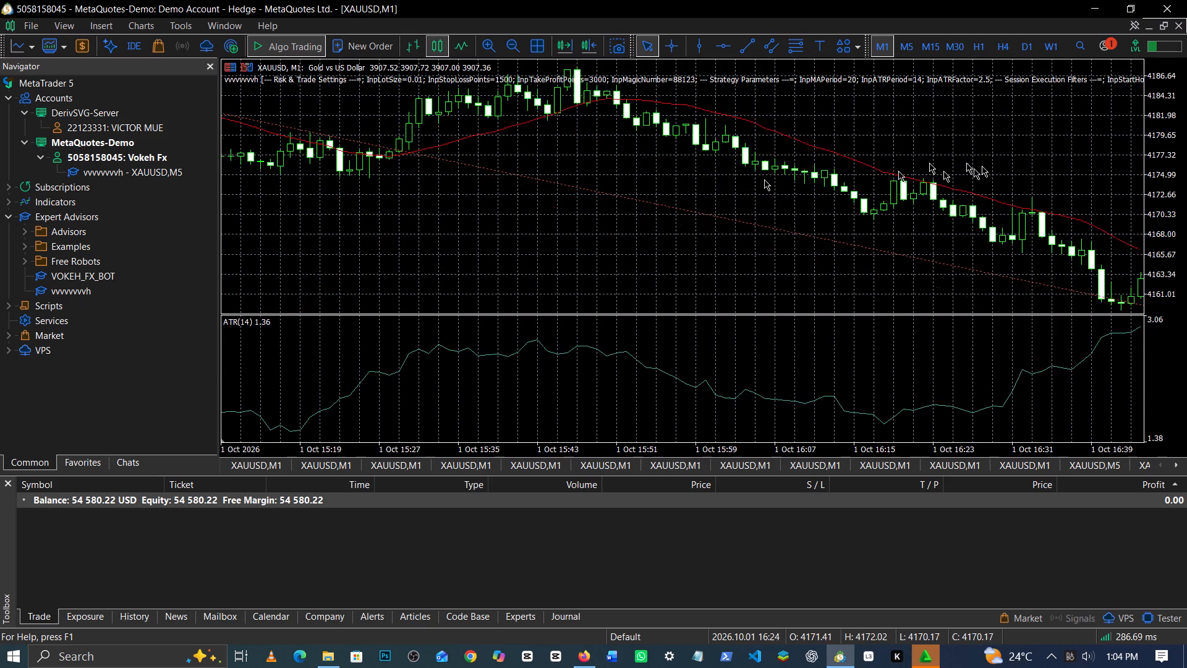
{"action": "left_click_drag", "start_coordinate": [929, 163], "coordinate": [492, 208]}
{"action": "left_click_drag", "start_coordinate": [972, 177], "coordinate": [432, 229]}
{"action": "left_click_drag", "start_coordinate": [976, 187], "coordinate": [369, 248]}
{"action": "left_click_drag", "start_coordinate": [1083, 164], "coordinate": [471, 230]}
{"action": "left_click_drag", "start_coordinate": [1169, 189], "coordinate": [514, 260]}
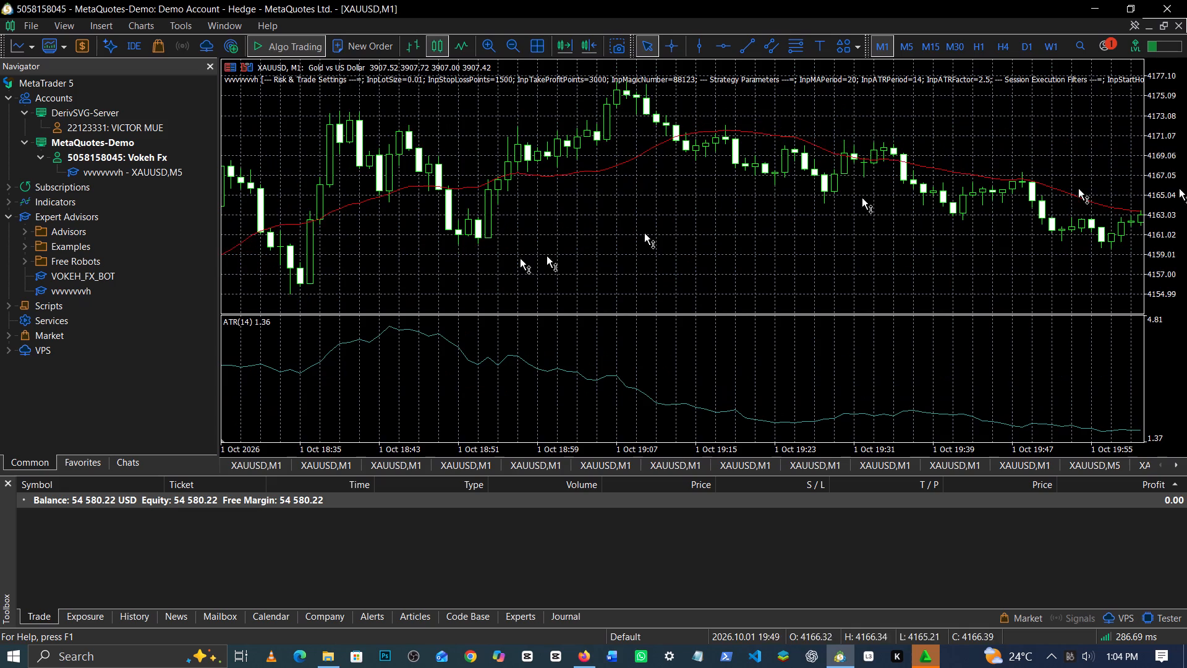
{"action": "left_click_drag", "start_coordinate": [514, 260], "coordinate": [497, 260]}
{"action": "left_click_drag", "start_coordinate": [970, 273], "coordinate": [138, 357]}
{"action": "left_click_drag", "start_coordinate": [1002, 298], "coordinate": [509, 323]}
{"action": "left_click_drag", "start_coordinate": [937, 225], "coordinate": [378, 282]}
{"action": "left_click_drag", "start_coordinate": [1036, 179], "coordinate": [485, 277]}
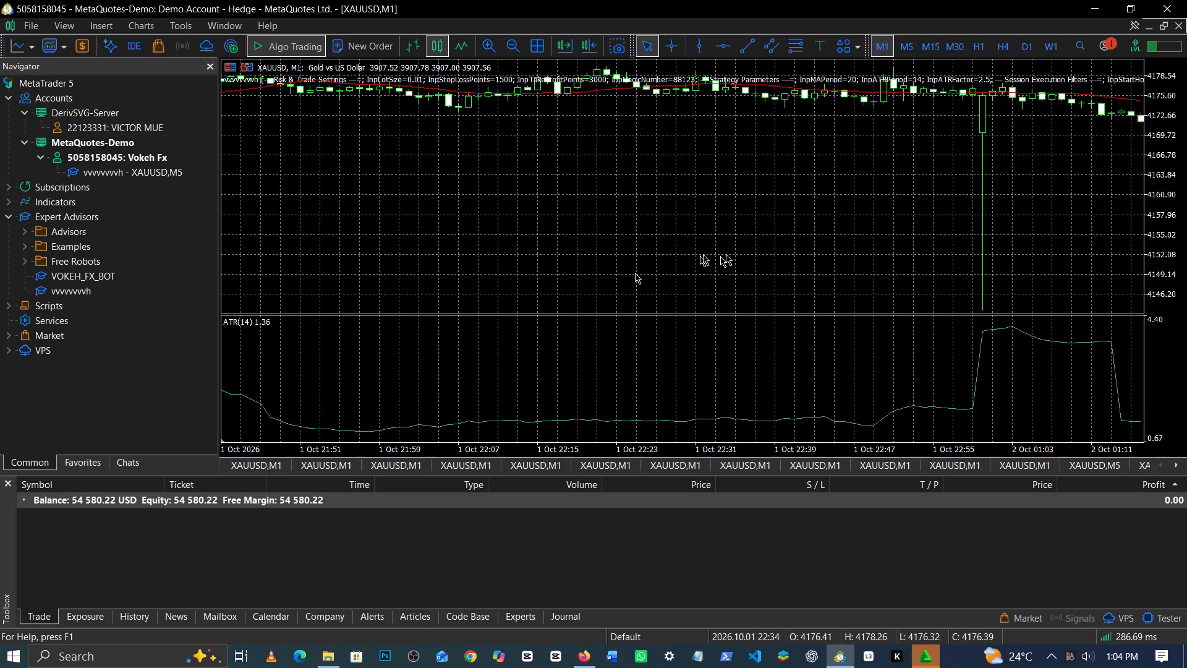
Switch the chart to the M15 timeframe and examine the trades from 2 October 2026 through to the latest bars.
{"action": "left_click", "coordinate": [923, 44]}
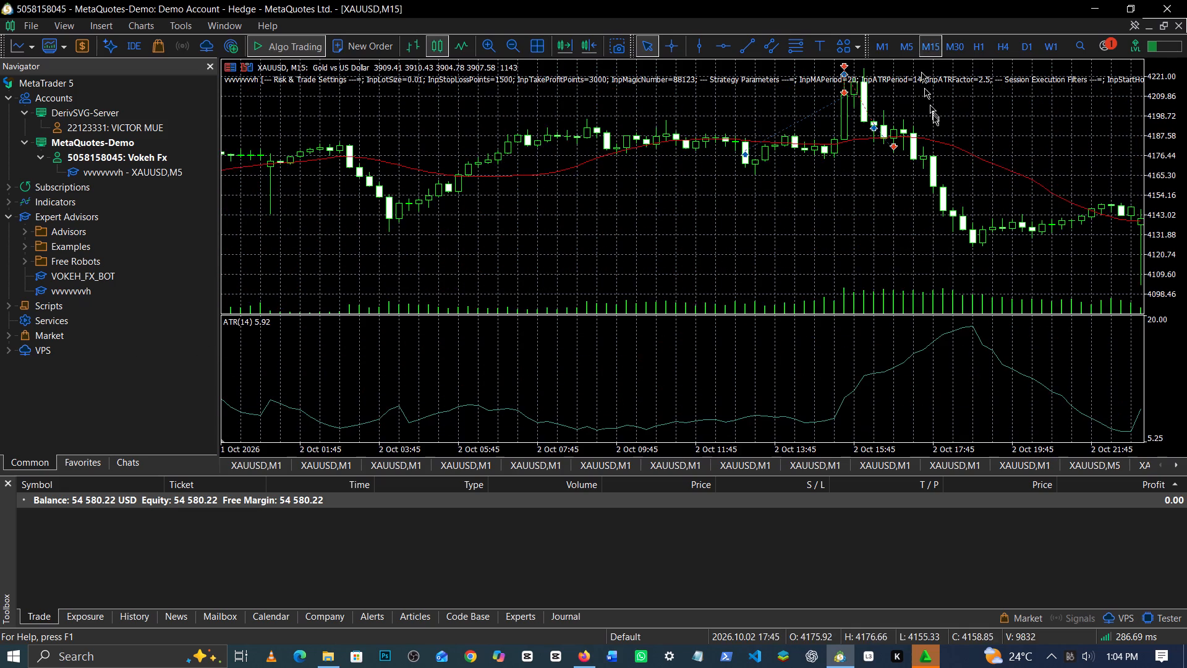
{"action": "scroll", "coordinate": [945, 150], "scroll_direction": "up", "scroll_amount": 7}
{"action": "scroll", "coordinate": [794, 173], "scroll_direction": "up", "scroll_amount": 20}
{"action": "scroll", "coordinate": [794, 173], "scroll_direction": "up", "scroll_amount": 9}
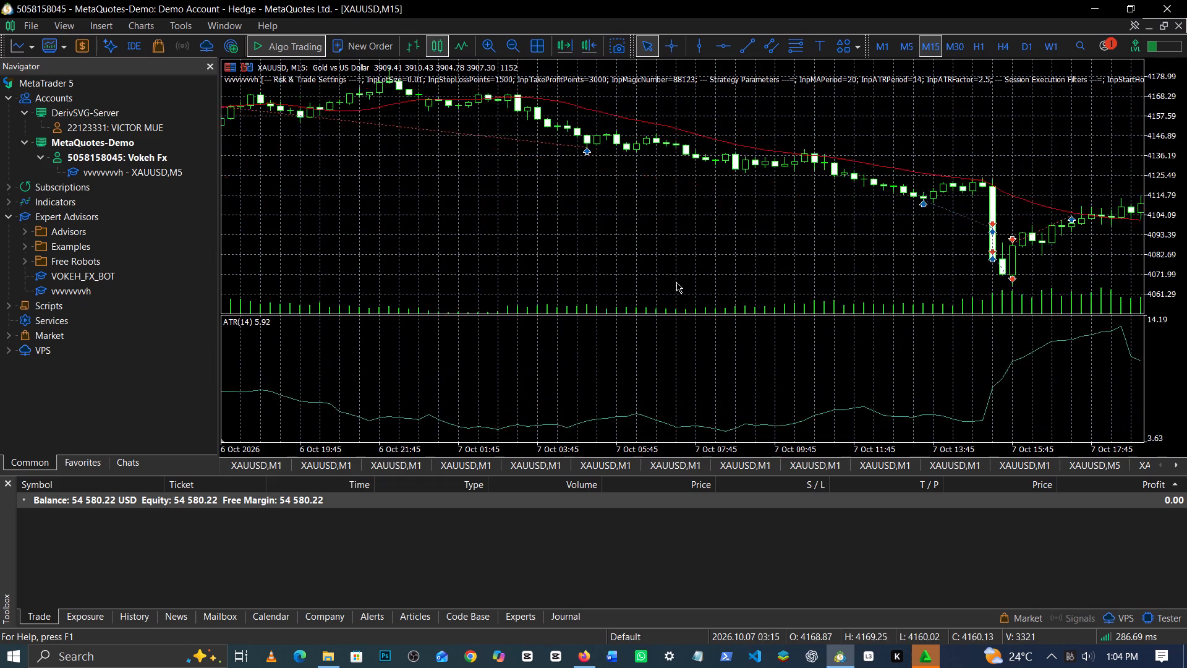
{"action": "scroll", "coordinate": [676, 282], "scroll_direction": "up", "scroll_amount": 20}
{"action": "scroll", "coordinate": [676, 282], "scroll_direction": "up", "scroll_amount": 20}
{"action": "scroll", "coordinate": [676, 282], "scroll_direction": "up", "scroll_amount": 3}
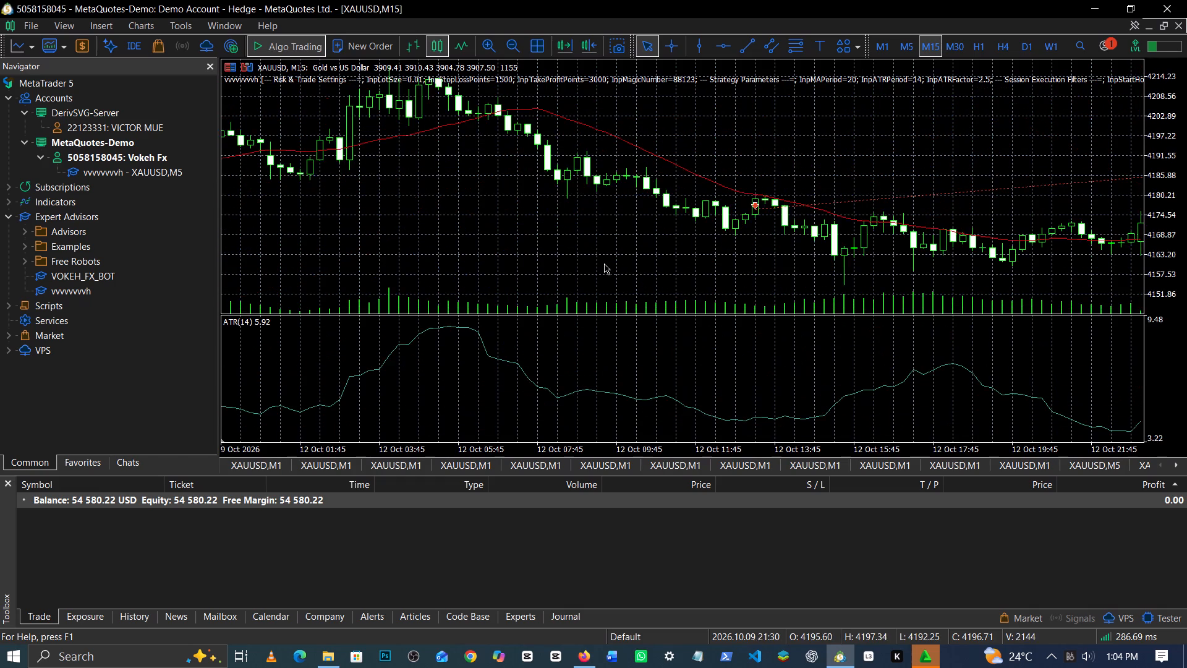
{"action": "scroll", "coordinate": [604, 263], "scroll_direction": "up", "scroll_amount": 20}
{"action": "scroll", "coordinate": [604, 263], "scroll_direction": "up", "scroll_amount": 20}
{"action": "scroll", "coordinate": [604, 263], "scroll_direction": "up", "scroll_amount": 2}
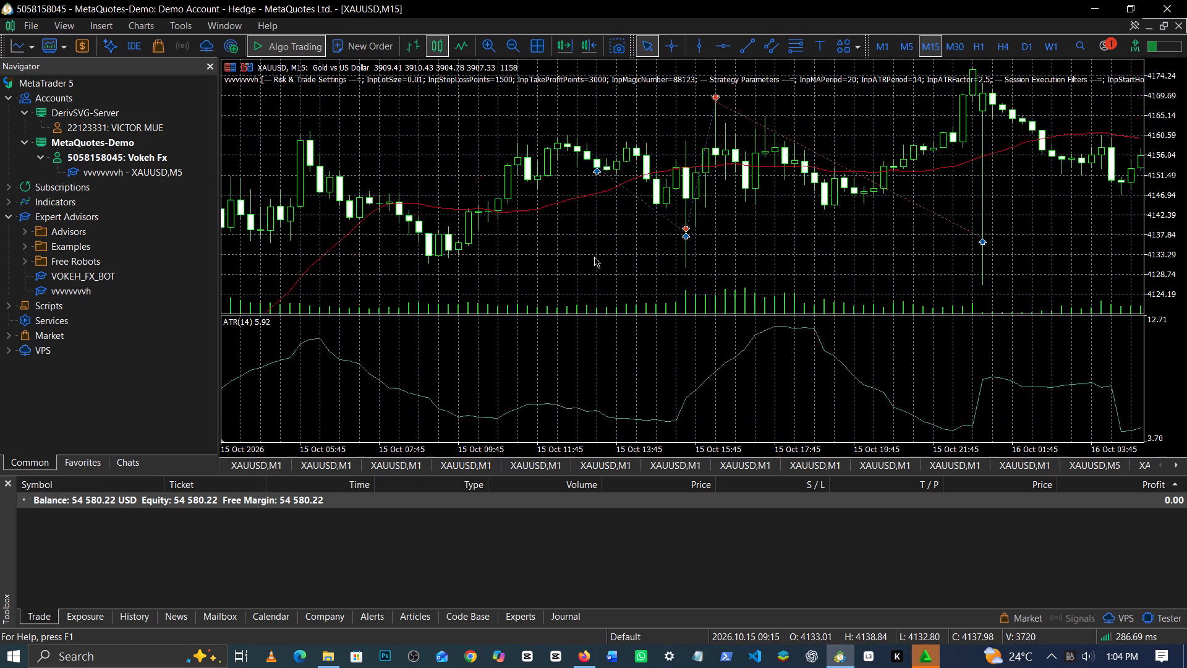
{"action": "scroll", "coordinate": [594, 257], "scroll_direction": "up", "scroll_amount": 20}
{"action": "scroll", "coordinate": [594, 257], "scroll_direction": "up", "scroll_amount": 20}
{"action": "scroll", "coordinate": [594, 257], "scroll_direction": "up", "scroll_amount": 2}
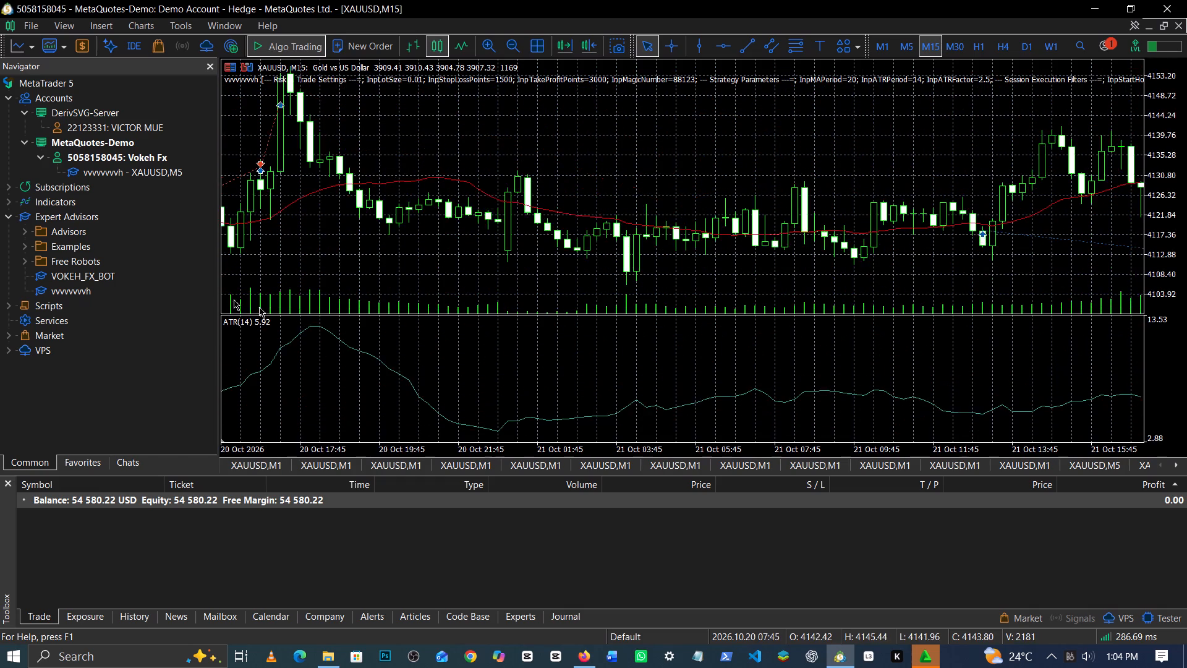
{"action": "scroll", "coordinate": [234, 299], "scroll_direction": "up", "scroll_amount": 20}
{"action": "scroll", "coordinate": [234, 299], "scroll_direction": "up", "scroll_amount": 20}
{"action": "scroll", "coordinate": [234, 299], "scroll_direction": "up", "scroll_amount": 2}
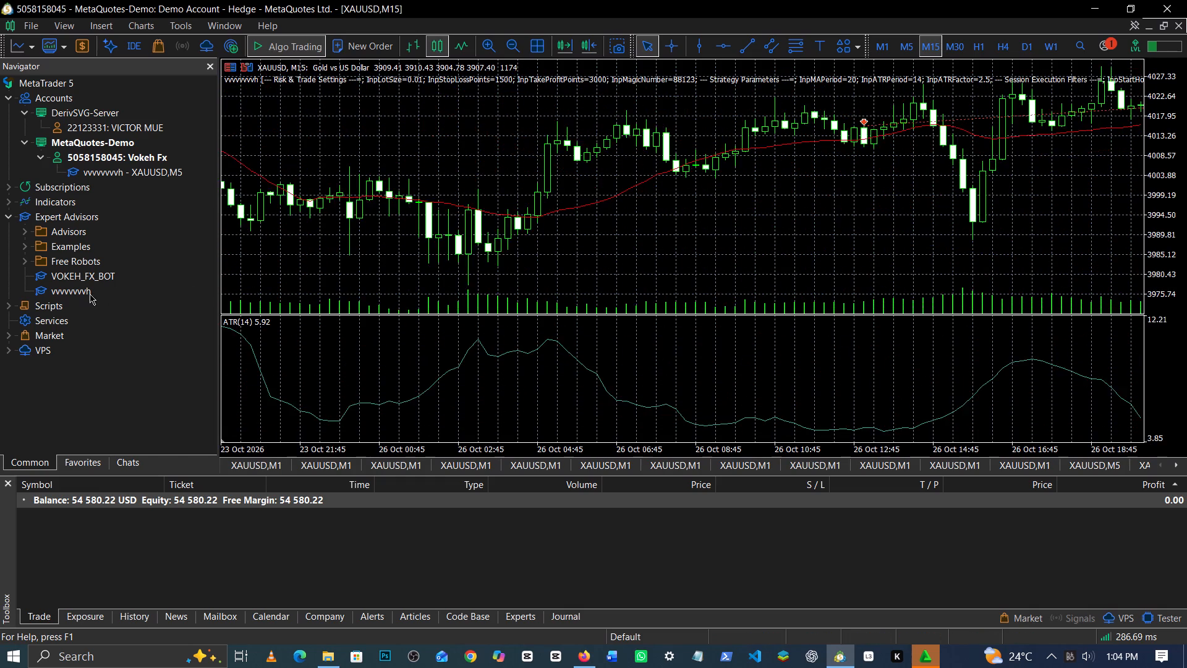
{"action": "scroll", "coordinate": [90, 294], "scroll_direction": "up", "scroll_amount": 20}
{"action": "scroll", "coordinate": [90, 294], "scroll_direction": "up", "scroll_amount": 20}
{"action": "scroll", "coordinate": [90, 294], "scroll_direction": "up", "scroll_amount": 2}
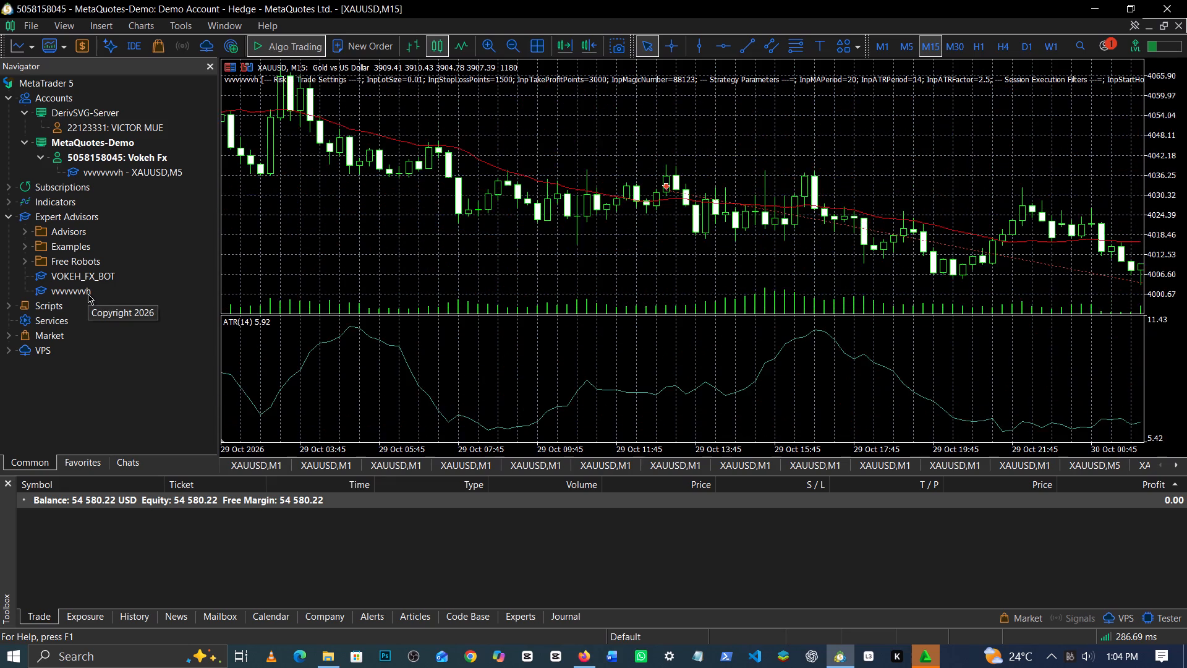
{"action": "scroll", "coordinate": [88, 294], "scroll_direction": "up", "scroll_amount": 20}
{"action": "scroll", "coordinate": [88, 294], "scroll_direction": "up", "scroll_amount": 20}
{"action": "scroll", "coordinate": [88, 294], "scroll_direction": "up", "scroll_amount": 2}
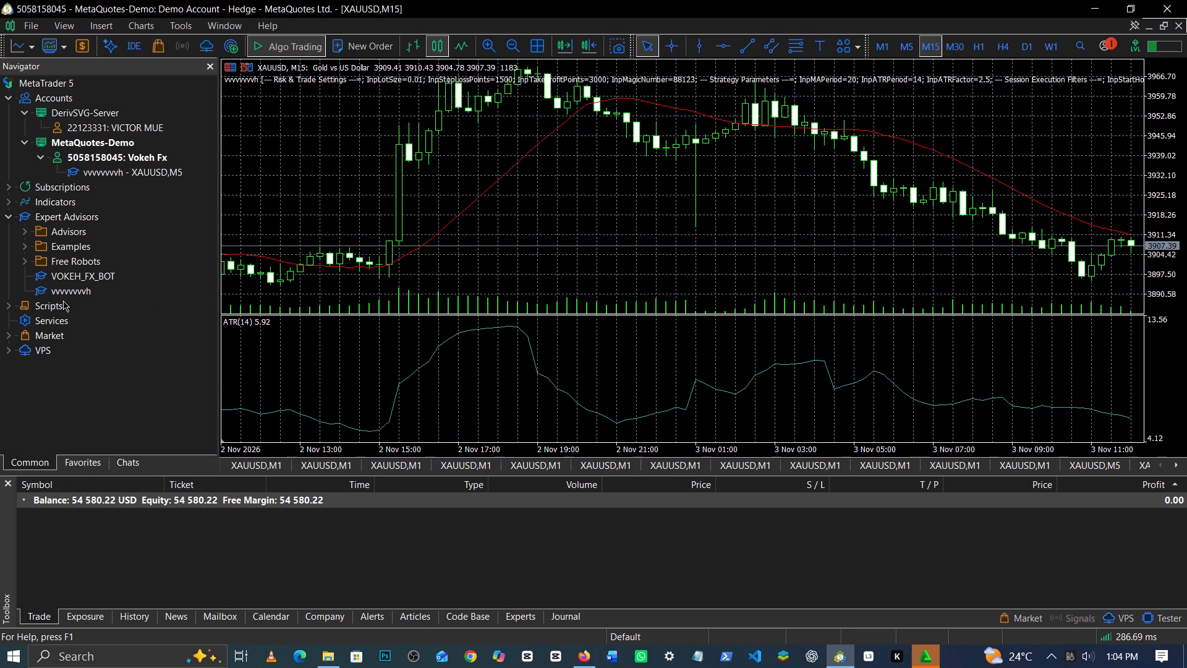
{"action": "scroll", "coordinate": [63, 301], "scroll_direction": "up", "scroll_amount": 8}
{"action": "left_click", "coordinate": [810, 206]}
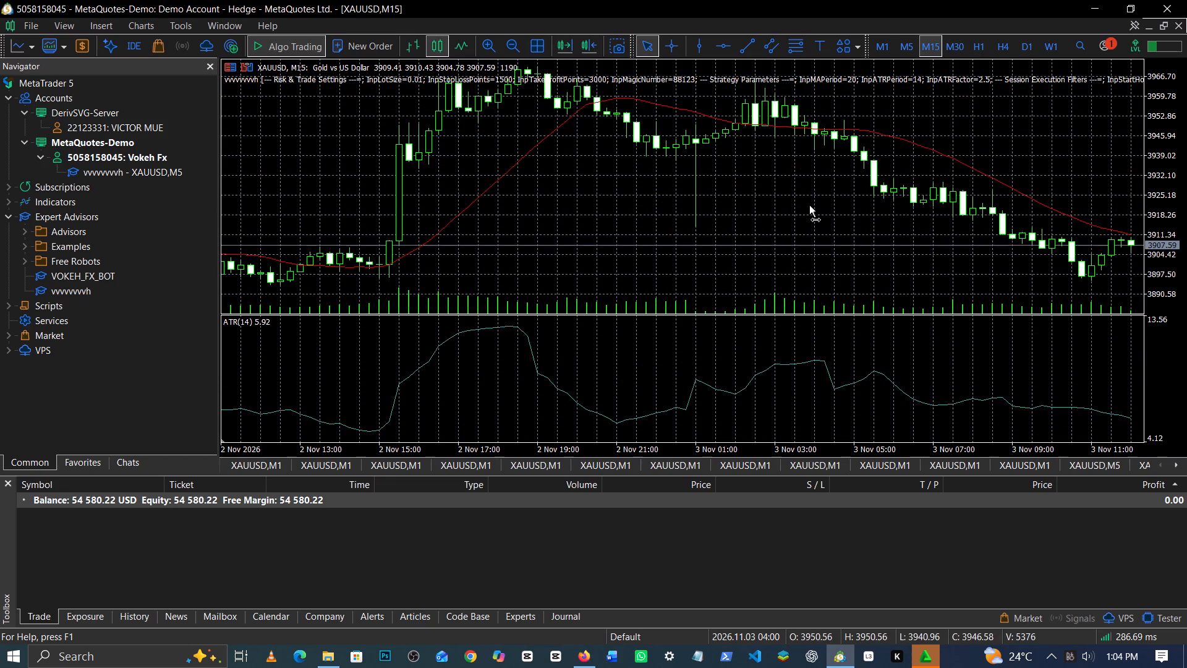
Switch the XAUUSD chart to the M5 timeframe and bring its most recent bars into view.
{"action": "left_click", "coordinate": [903, 51]}
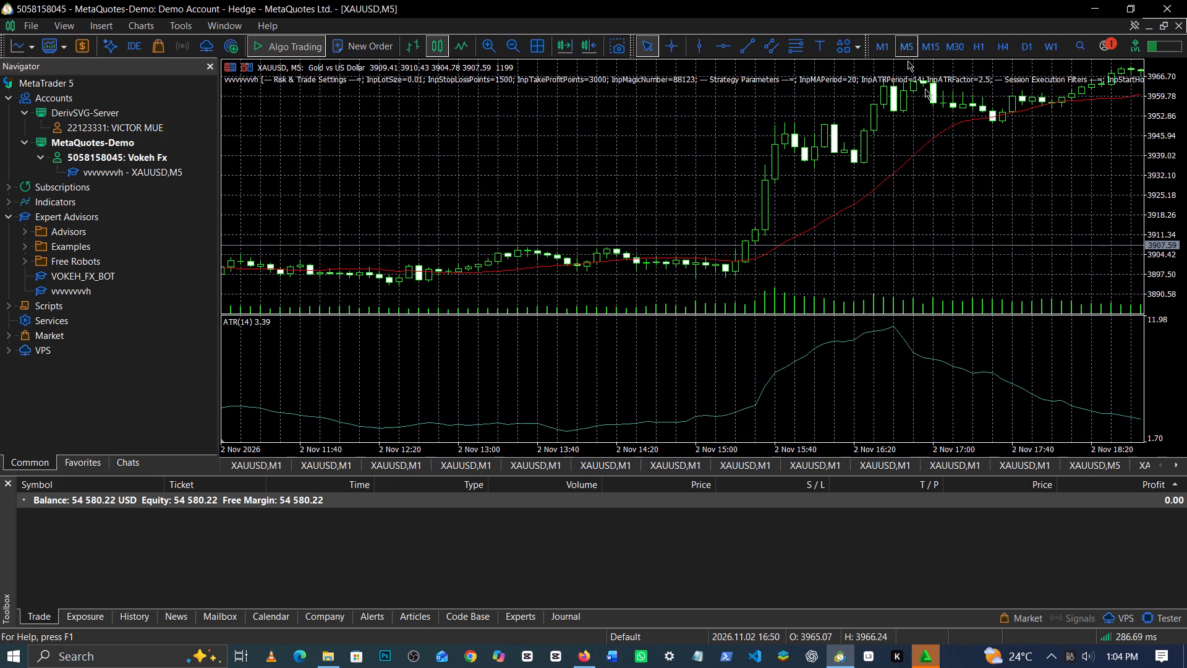
{"action": "scroll", "coordinate": [986, 249], "scroll_direction": "up", "scroll_amount": 20}
{"action": "scroll", "coordinate": [986, 249], "scroll_direction": "up", "scroll_amount": 12}
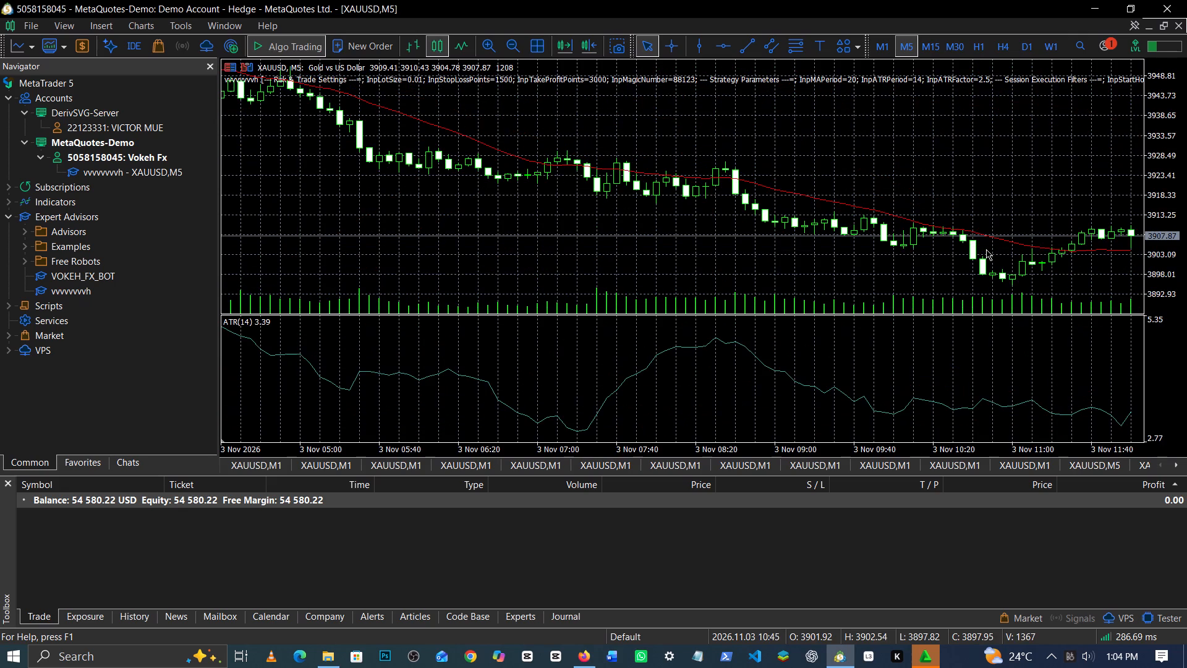
{"action": "scroll", "coordinate": [986, 249], "scroll_direction": "up", "scroll_amount": 10}
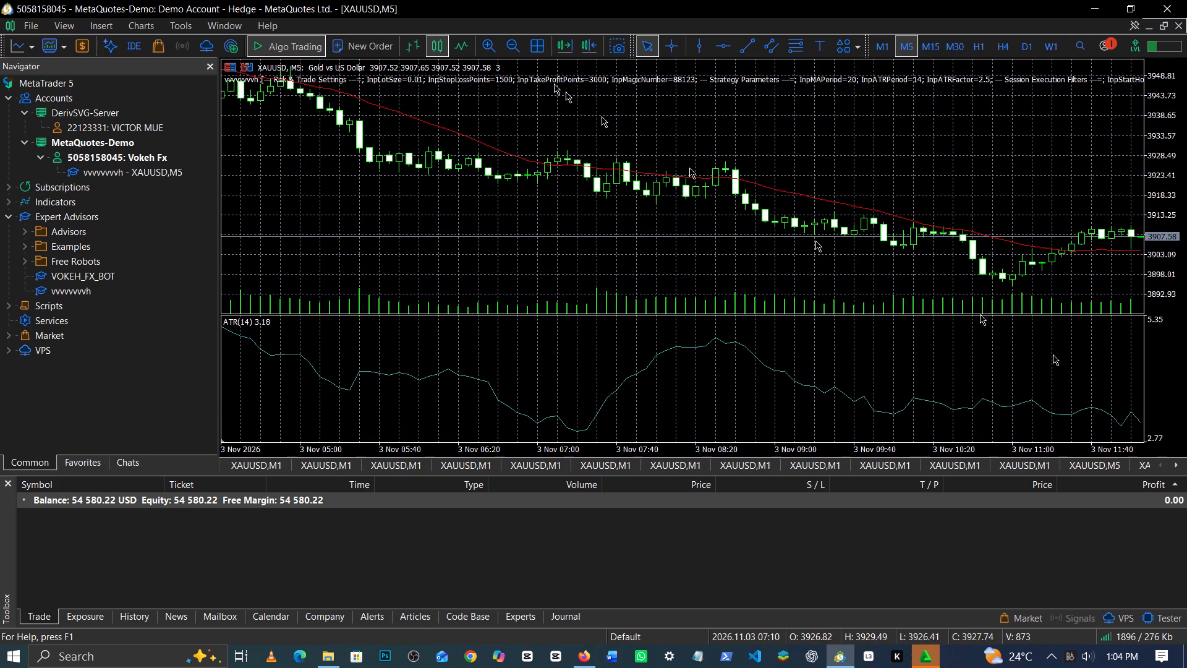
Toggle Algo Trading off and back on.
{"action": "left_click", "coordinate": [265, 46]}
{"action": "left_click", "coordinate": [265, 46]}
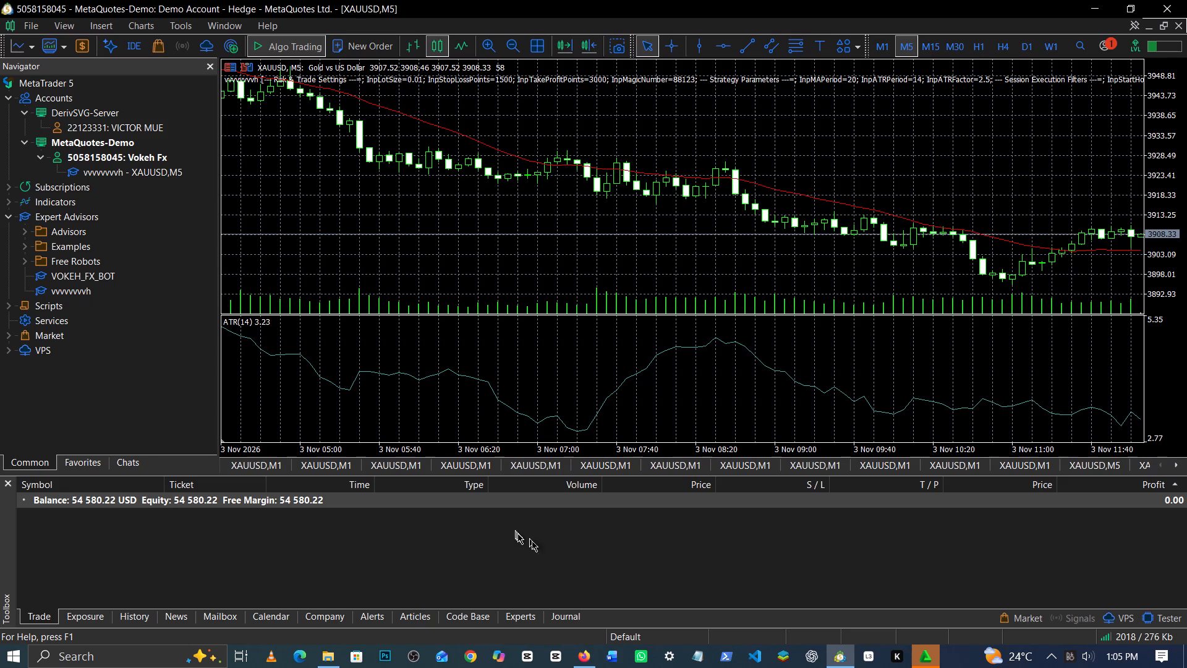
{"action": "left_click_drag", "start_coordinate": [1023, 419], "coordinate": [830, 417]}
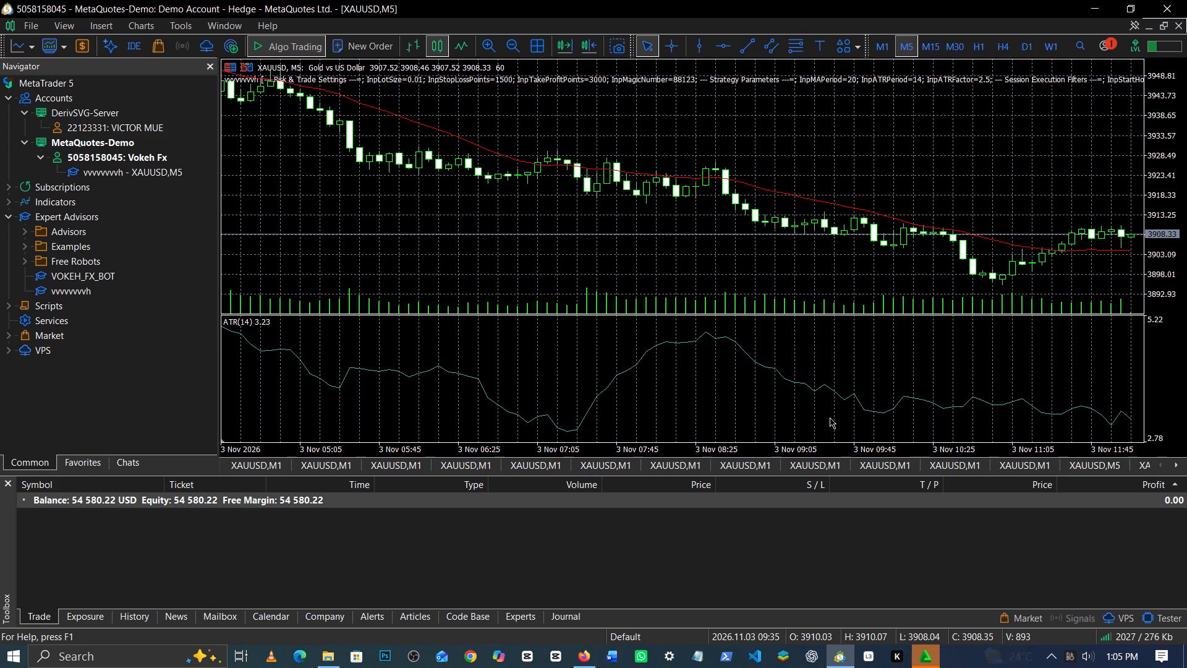
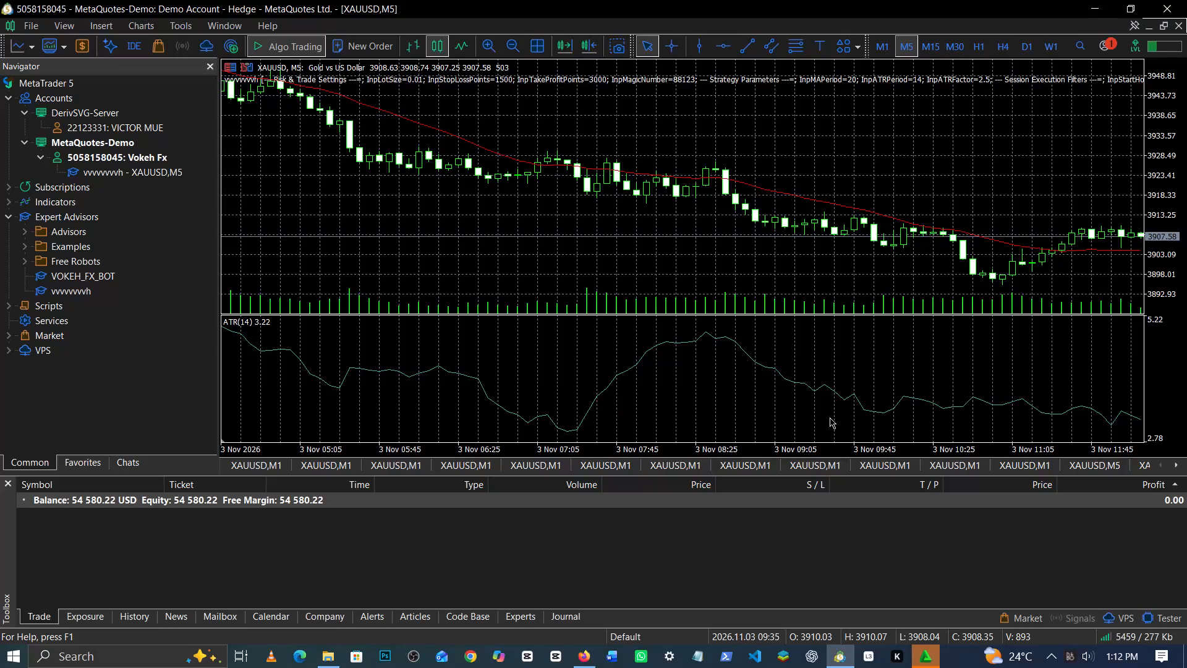
Open the Strategy Tester and set the XAUUSD test timeframe to M5.
{"action": "key", "text": "ctrl+r"}
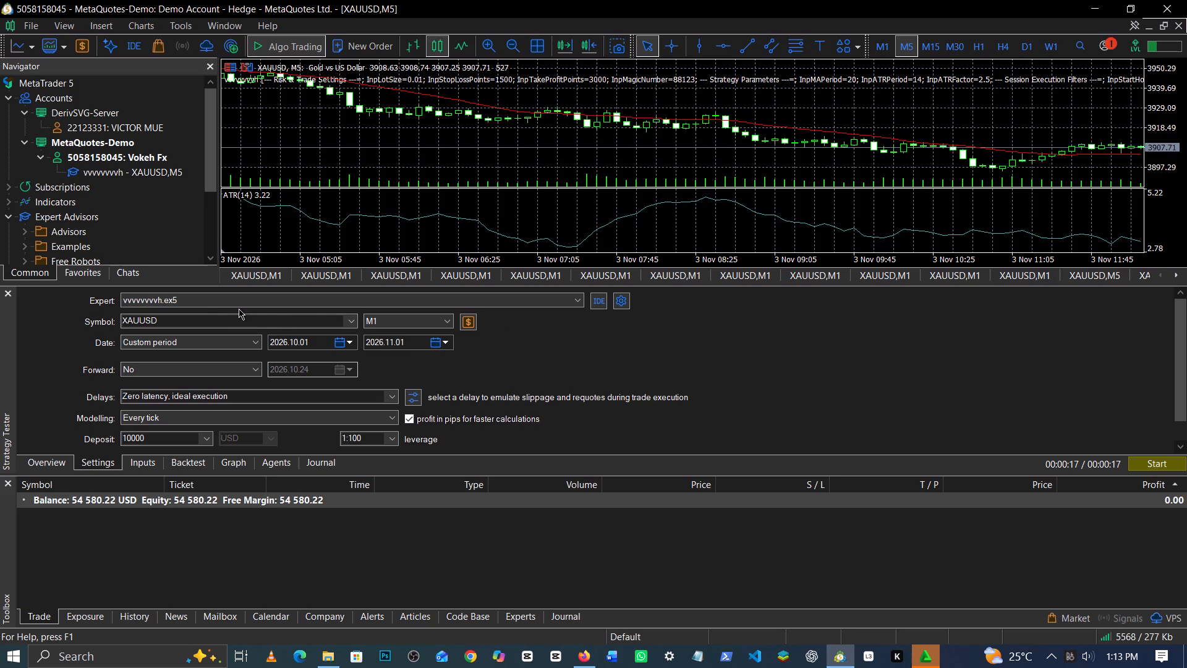
{"action": "left_click", "coordinate": [393, 313]}
{"action": "left_click", "coordinate": [396, 321]}
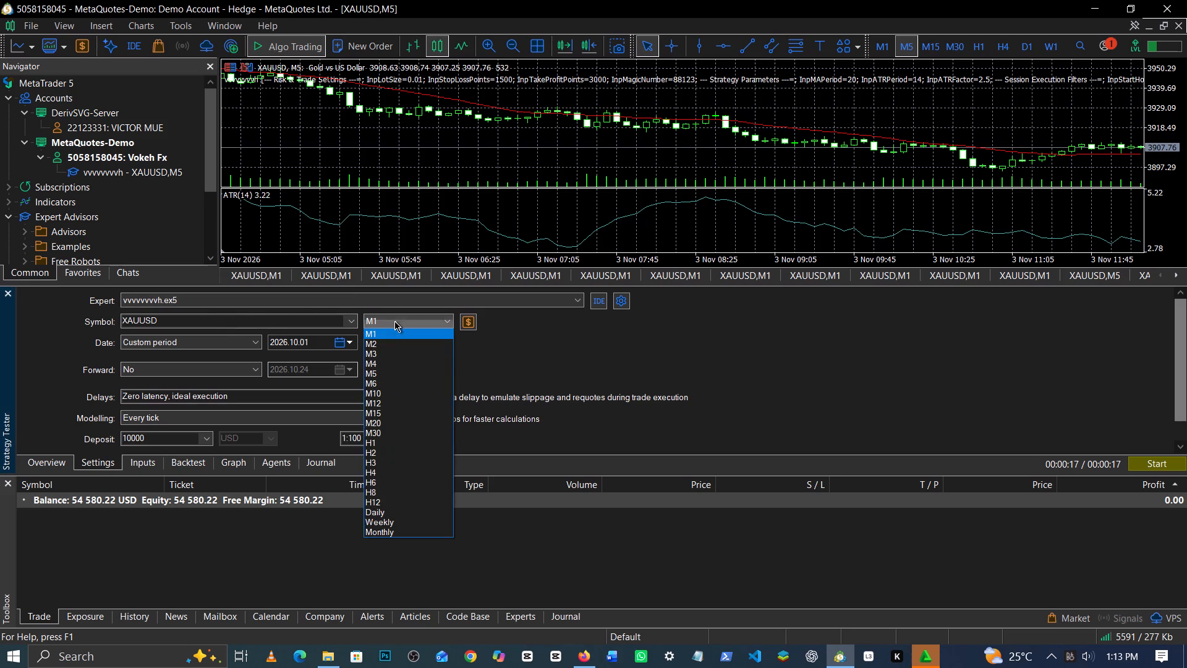
{"action": "left_click", "coordinate": [380, 375]}
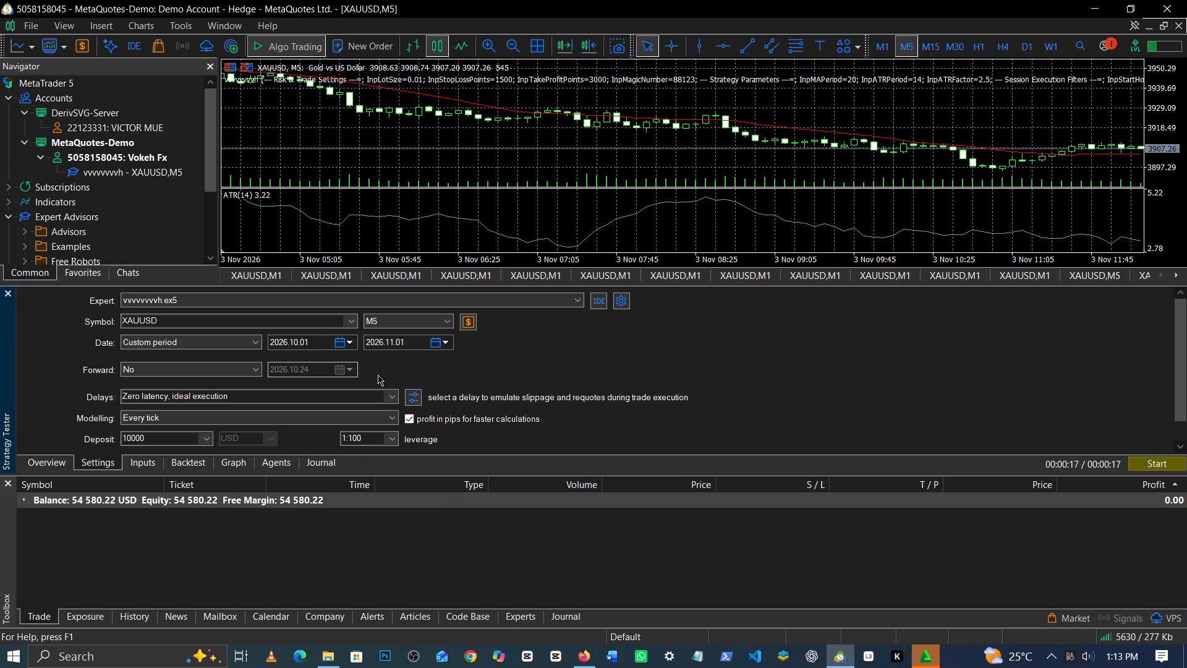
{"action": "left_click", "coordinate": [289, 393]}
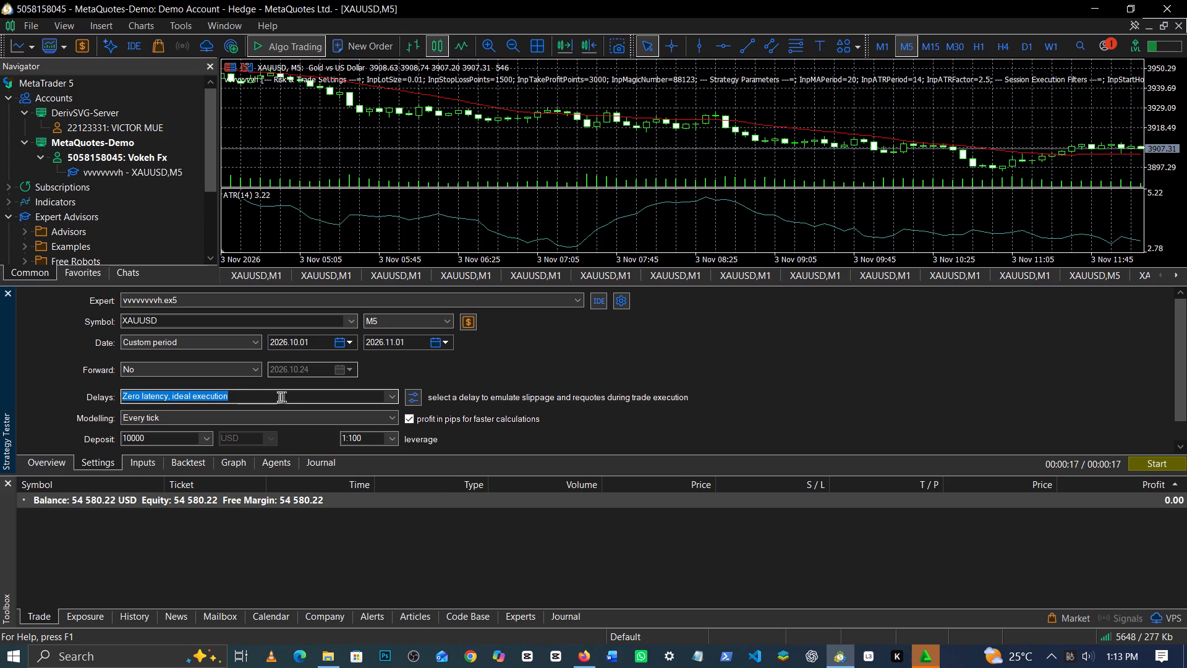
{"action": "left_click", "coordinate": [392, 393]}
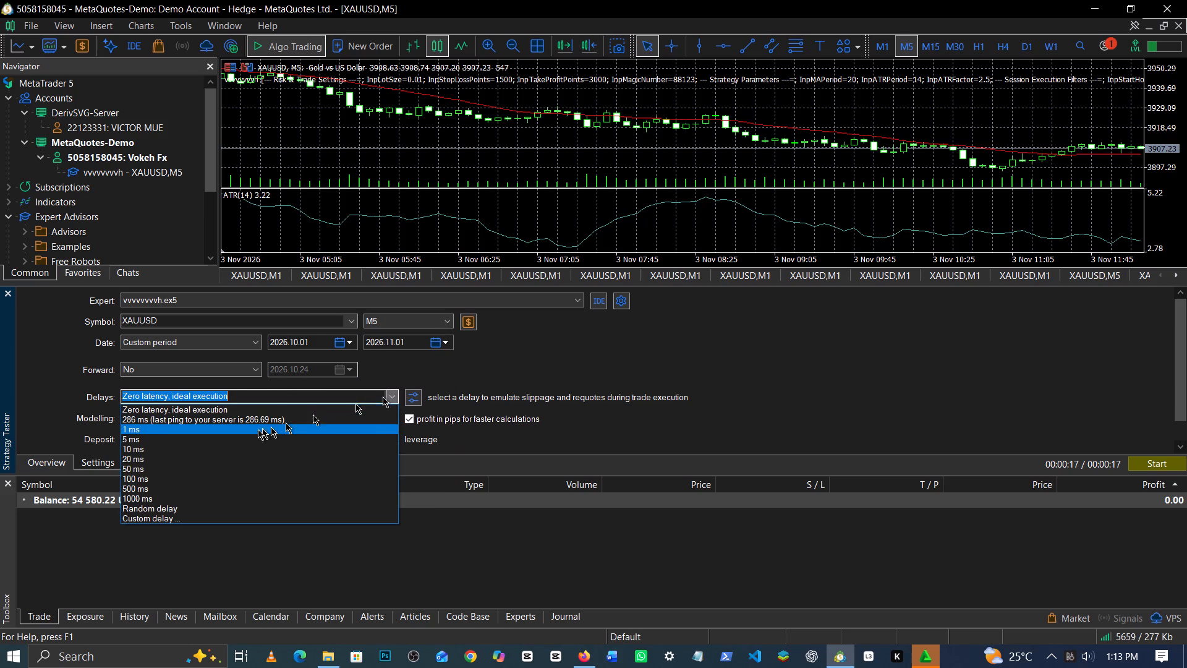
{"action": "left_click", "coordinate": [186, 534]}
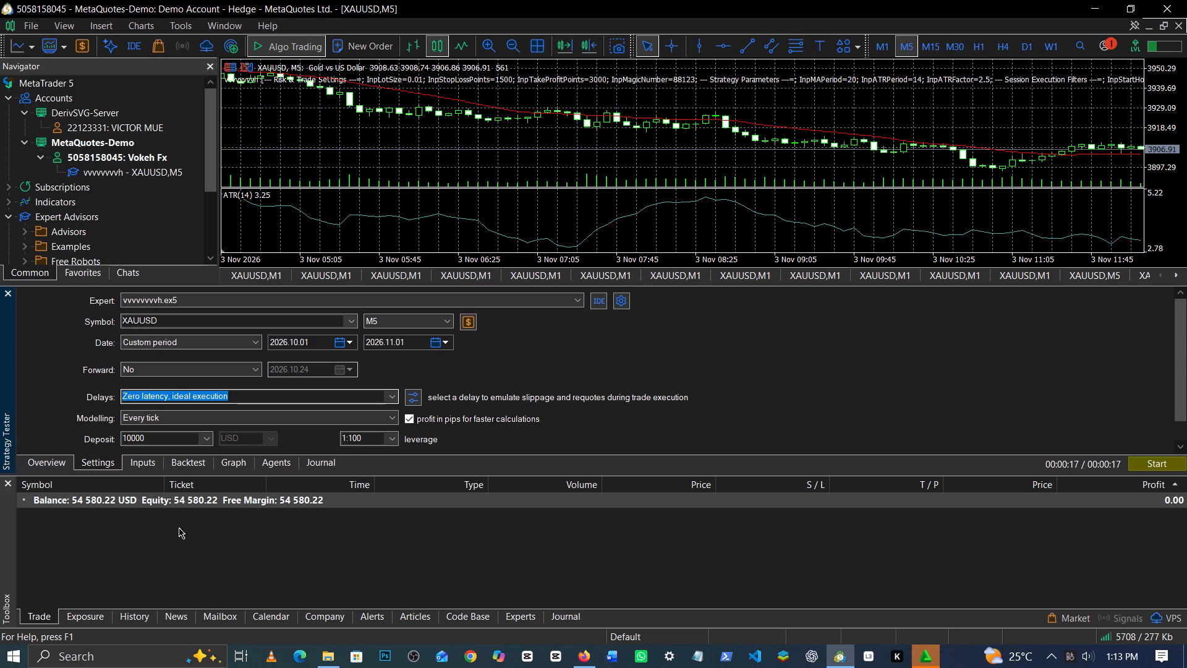
Set the backtest's modelling to Every tick based on real ticks and its leverage to 1:500.
{"action": "left_click", "coordinate": [156, 421]}
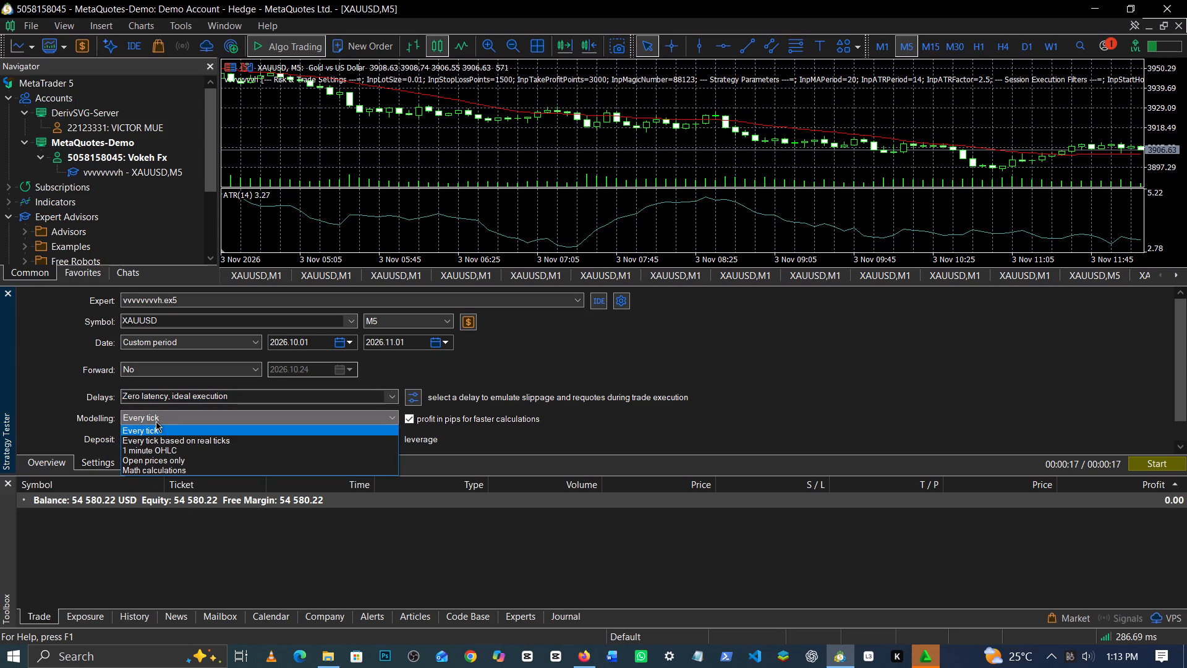
{"action": "left_click", "coordinate": [127, 542]}
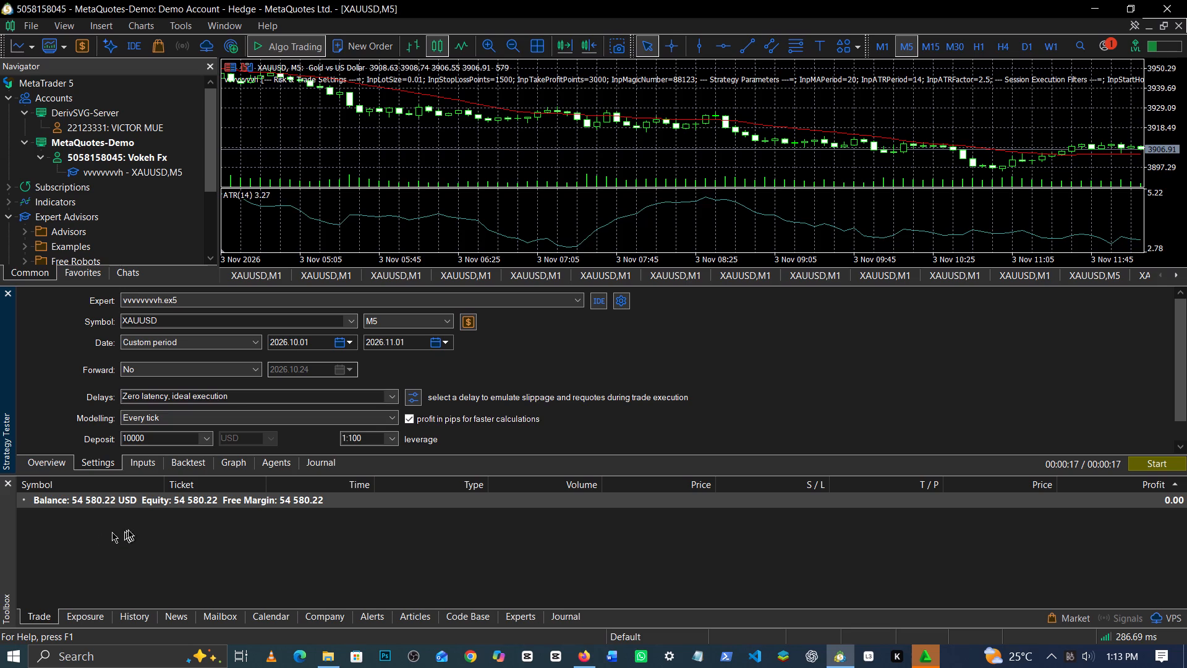
{"action": "left_click", "coordinate": [160, 417]}
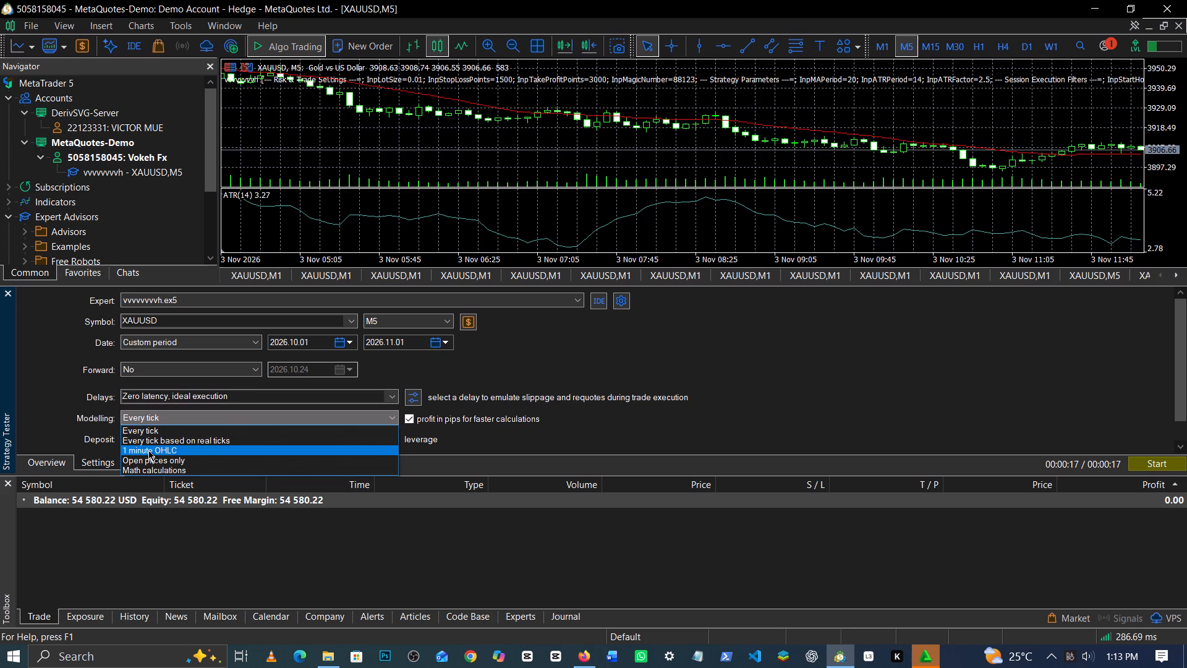
{"action": "left_click", "coordinate": [150, 440]}
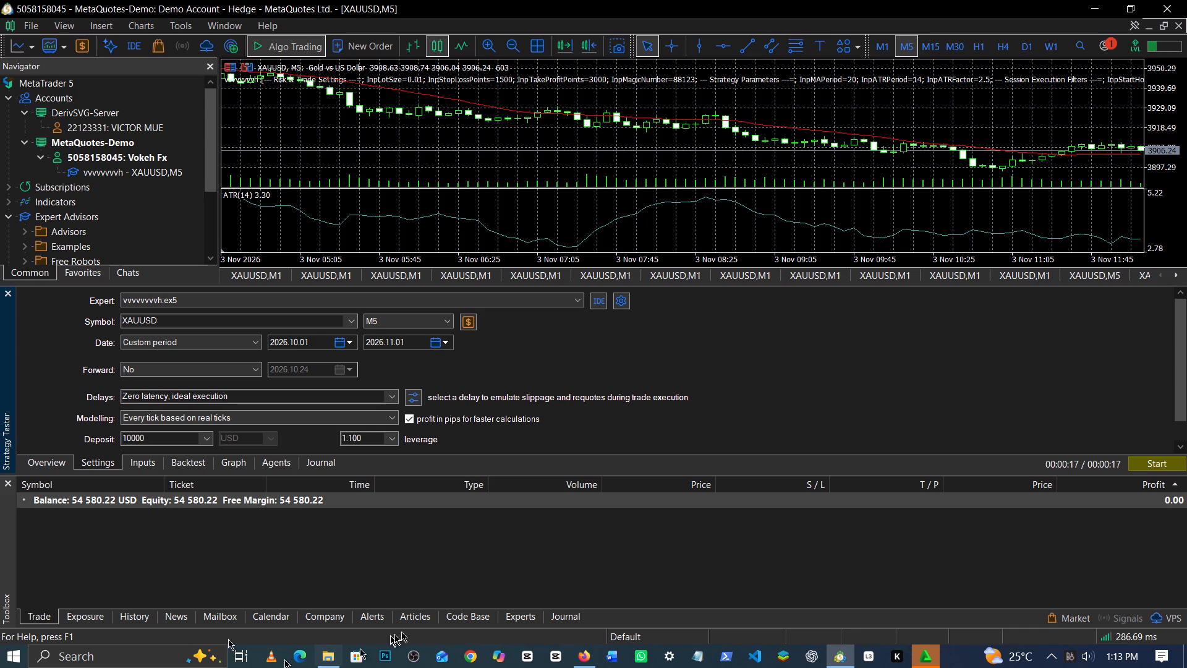
{"action": "left_click", "coordinate": [389, 435]}
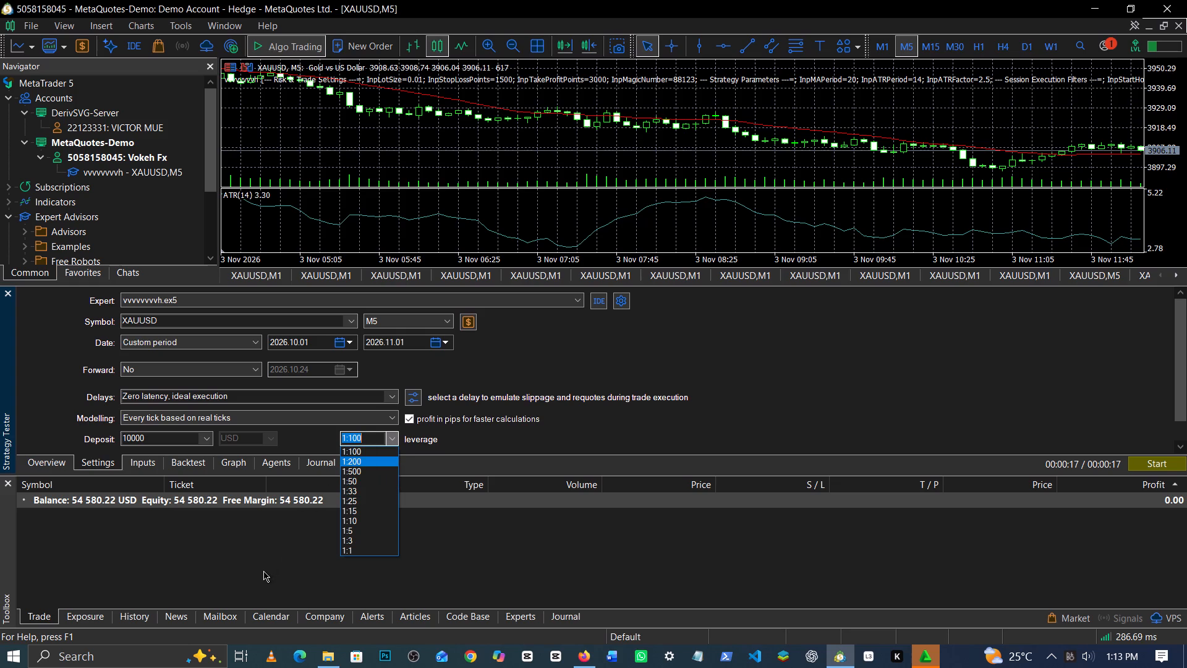
{"action": "left_click", "coordinate": [353, 469]}
{"action": "left_click", "coordinate": [276, 552]}
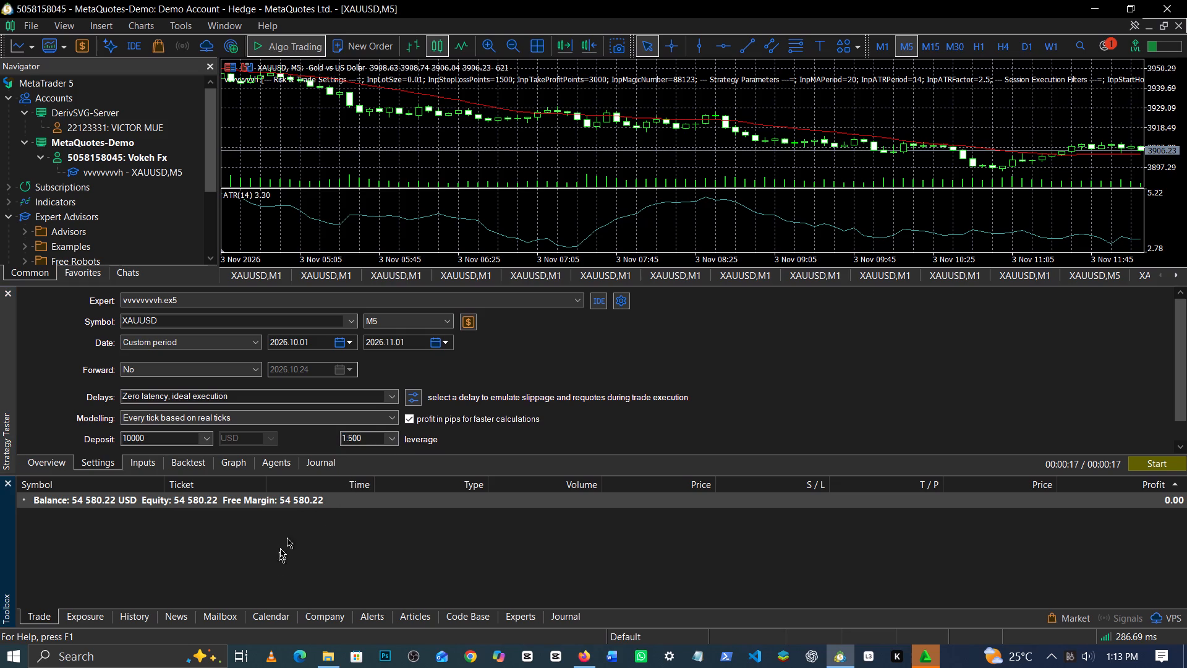
Run the visual backtest of vvvvvvvh on XAUUSD M5 from 2026.10.01 to 2026.11.01.
{"action": "scroll", "coordinate": [218, 430], "scroll_direction": "down", "scroll_amount": 2}
{"action": "left_click_drag", "start_coordinate": [1178, 364], "coordinate": [1170, 459]}
{"action": "left_click", "coordinate": [1170, 459]}
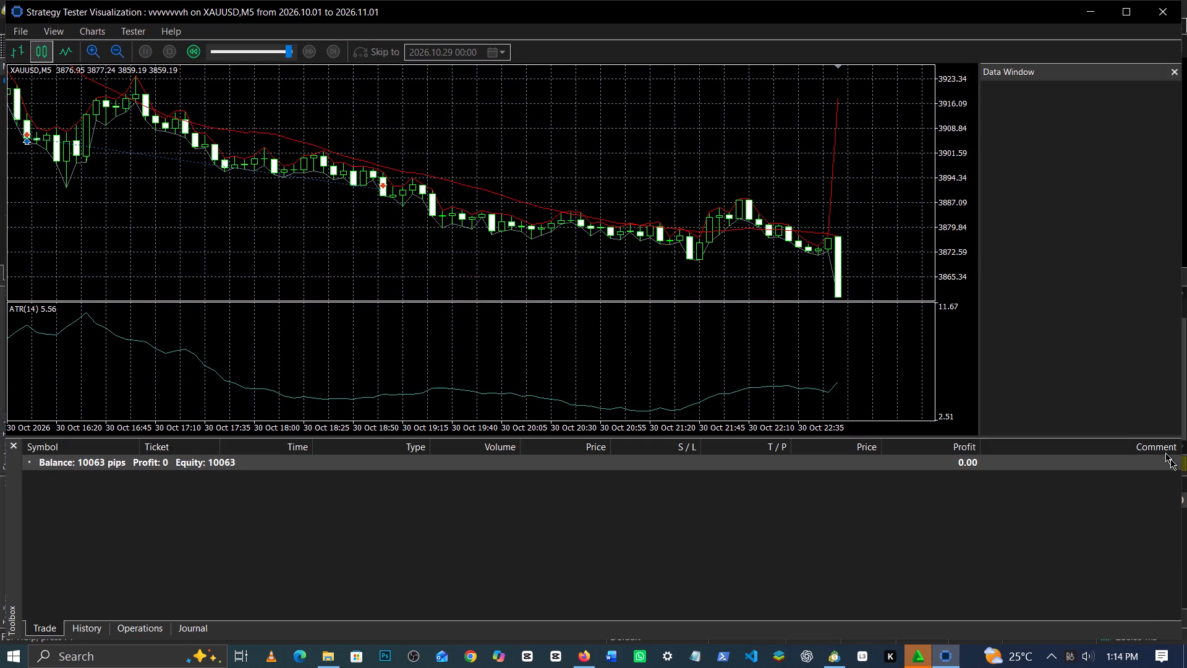
Examine the backtest's order history from the first order through to the last, then close the visualization window.
{"action": "left_click", "coordinate": [84, 627]}
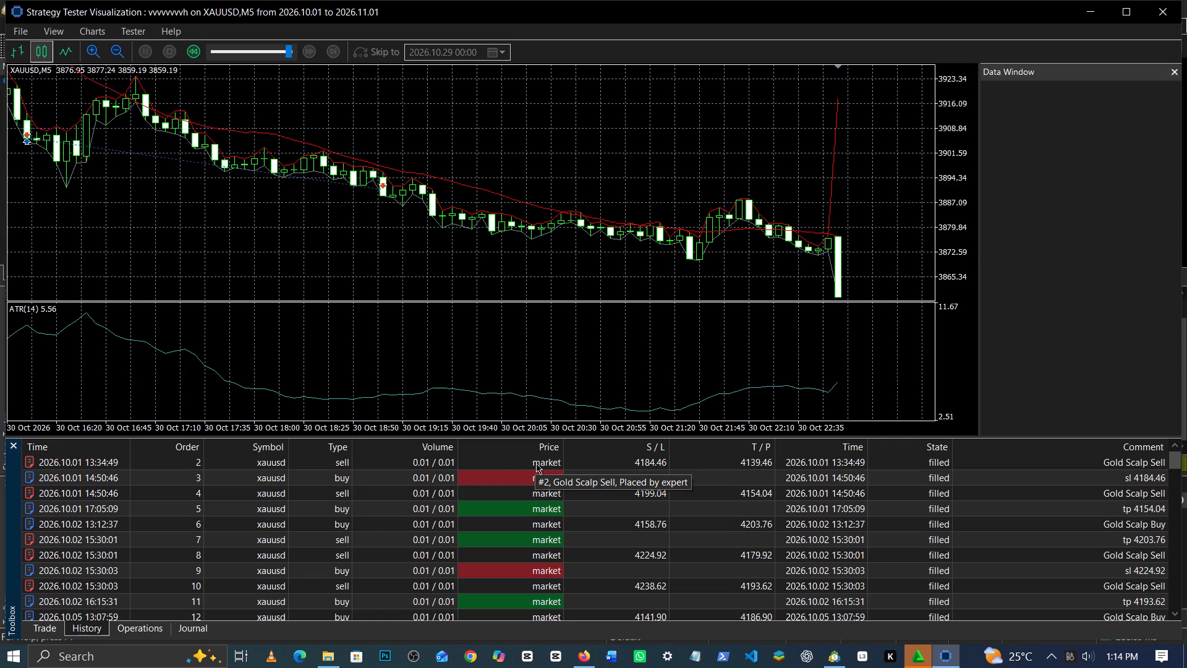
{"action": "scroll", "coordinate": [543, 501], "scroll_direction": "down", "scroll_amount": 2}
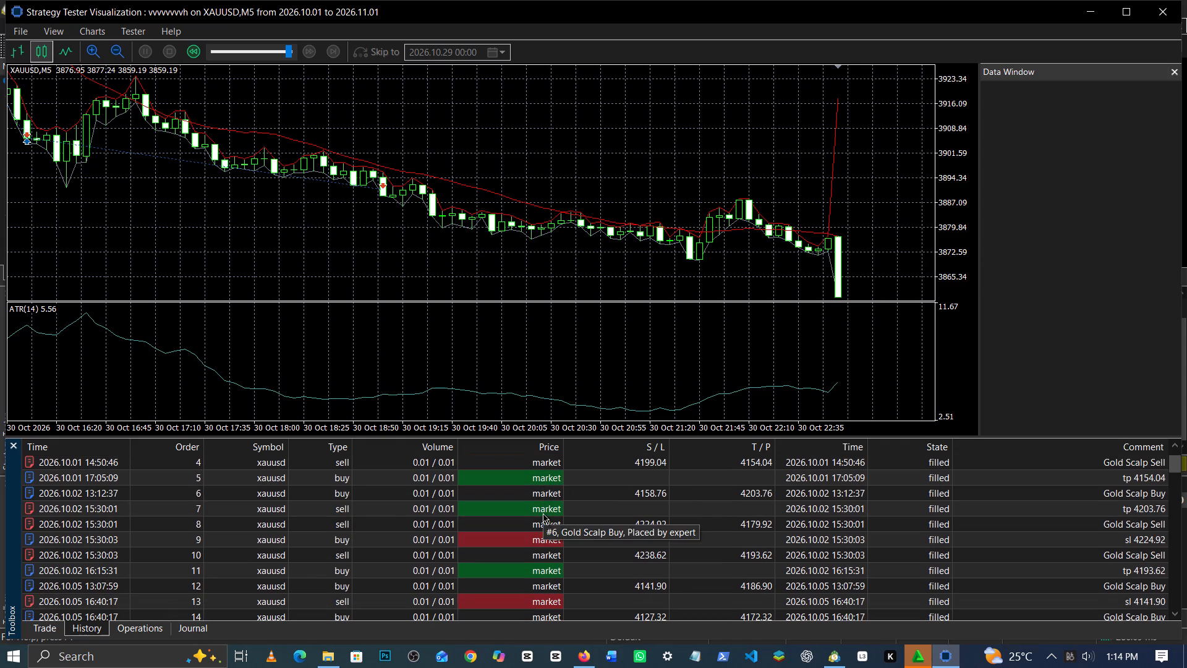
{"action": "scroll", "coordinate": [543, 513], "scroll_direction": "down", "scroll_amount": 1}
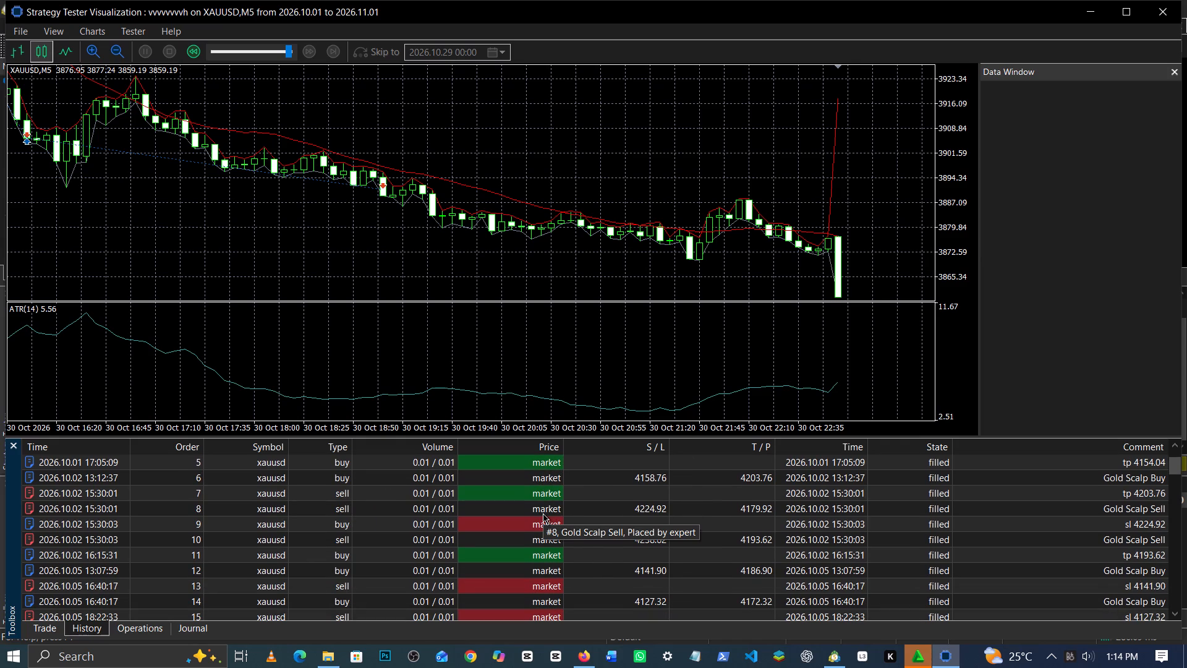
{"action": "scroll", "coordinate": [543, 516], "scroll_direction": "down", "scroll_amount": 4}
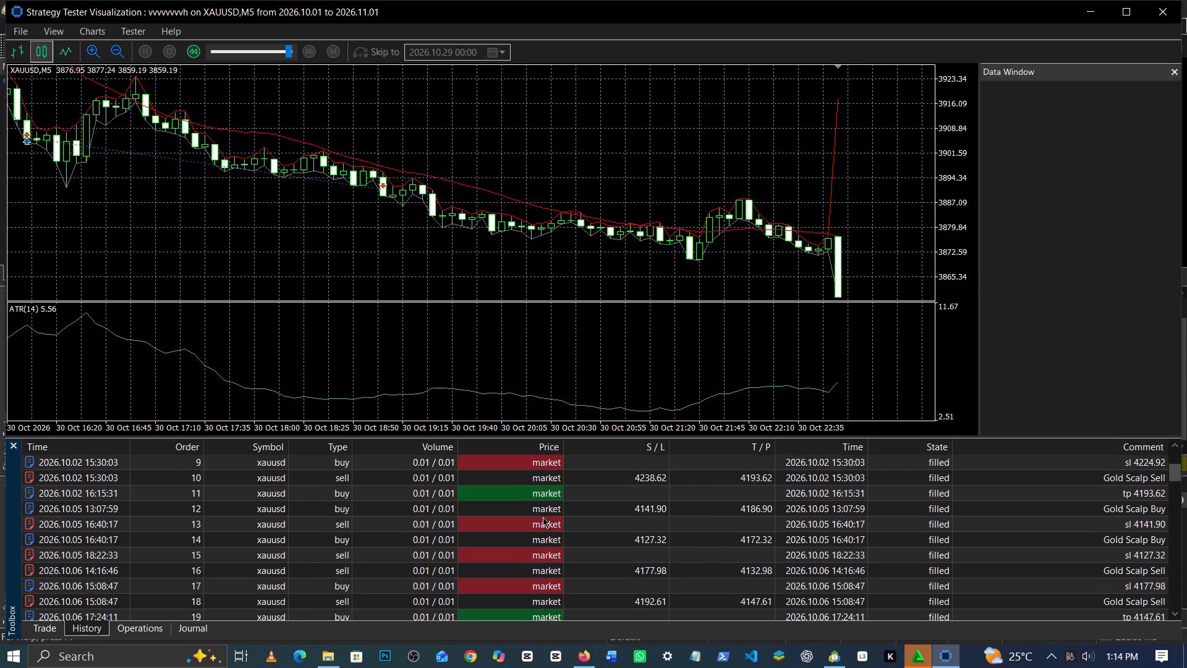
{"action": "scroll", "coordinate": [543, 517], "scroll_direction": "down", "scroll_amount": 18}
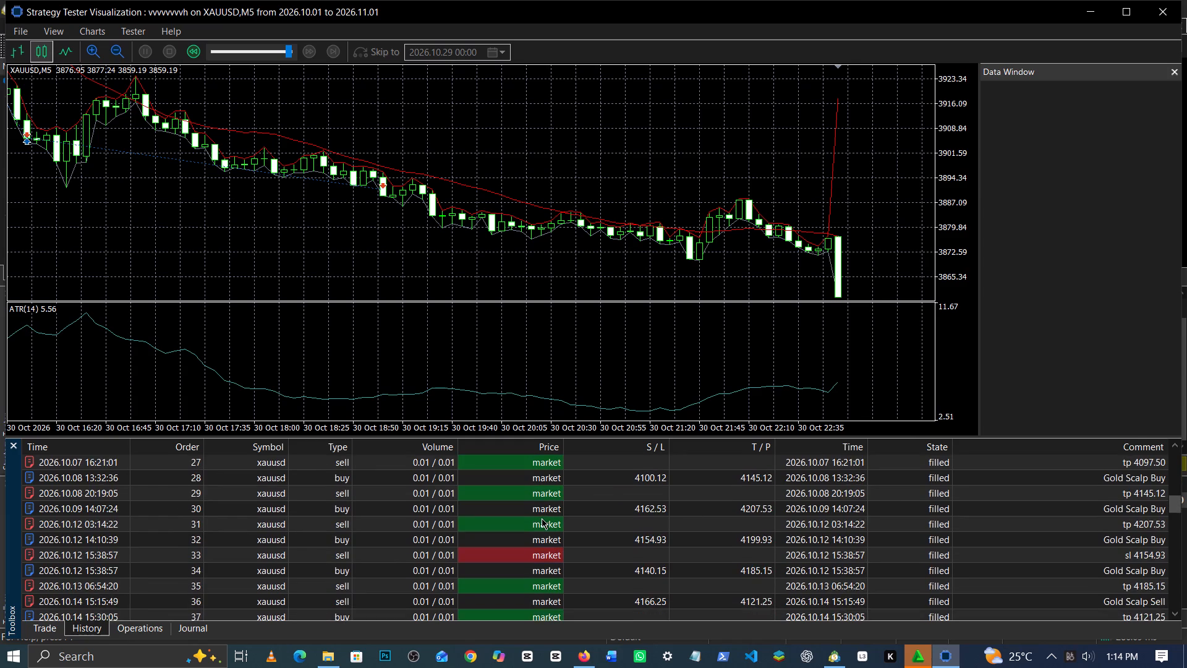
{"action": "scroll", "coordinate": [542, 518], "scroll_direction": "down", "scroll_amount": 13}
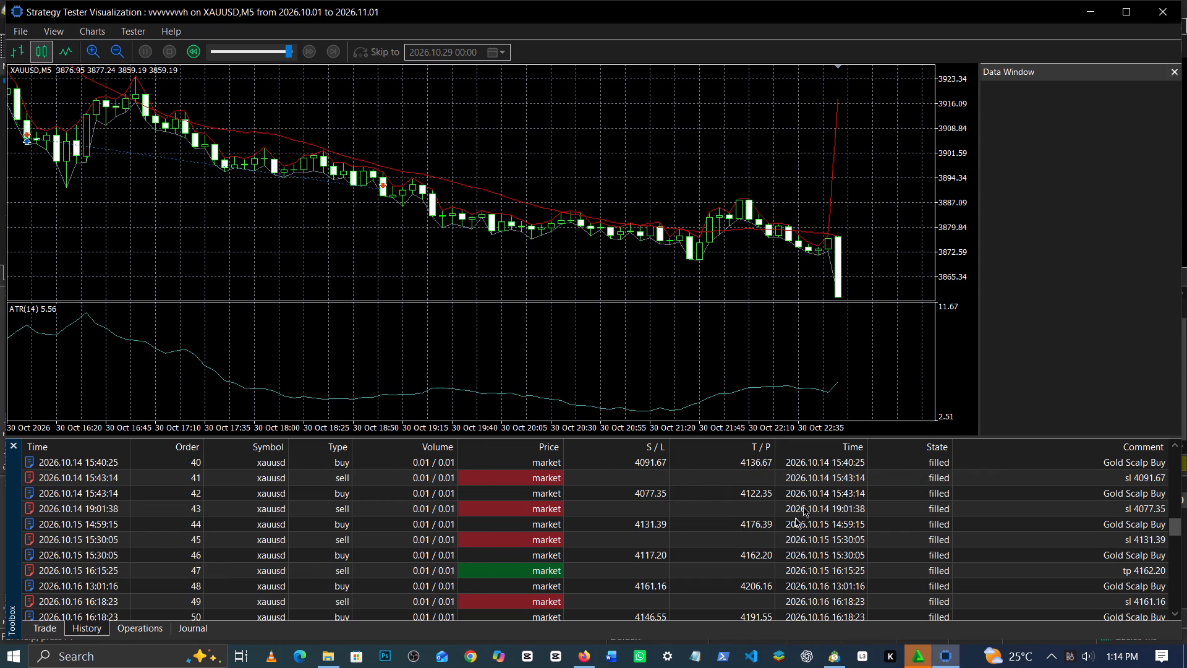
{"action": "scroll", "coordinate": [786, 509], "scroll_direction": "down", "scroll_amount": 15}
{"action": "scroll", "coordinate": [786, 509], "scroll_direction": "down", "scroll_amount": 7}
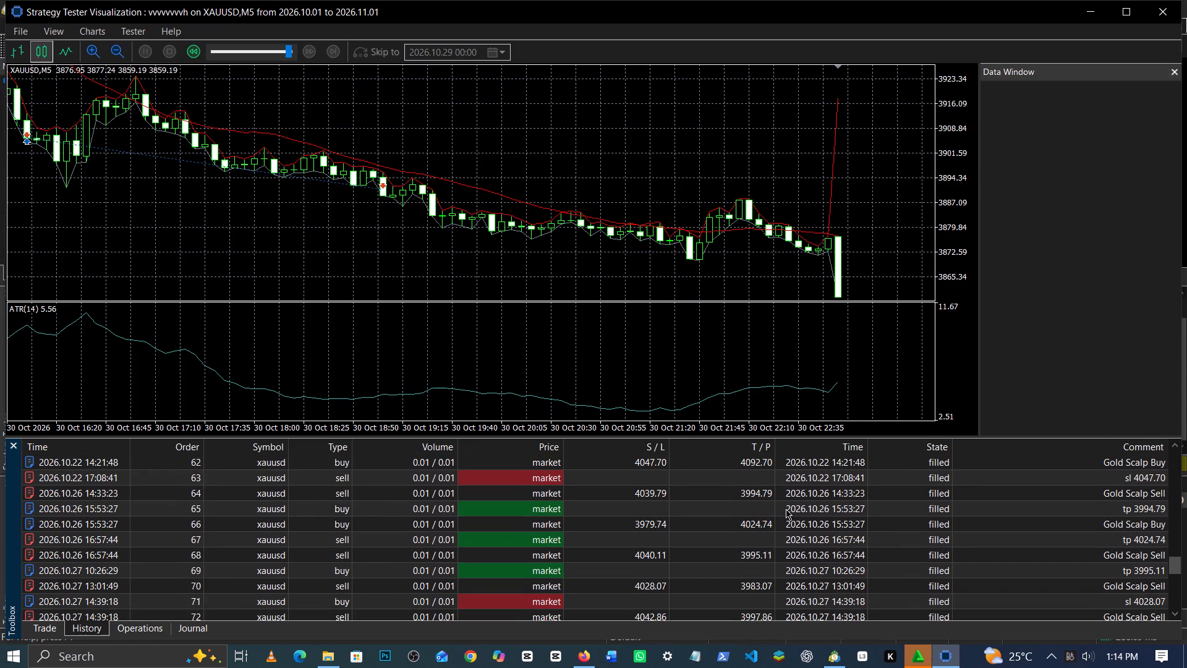
{"action": "scroll", "coordinate": [786, 509], "scroll_direction": "down", "scroll_amount": 15}
{"action": "scroll", "coordinate": [786, 509], "scroll_direction": "down", "scroll_amount": 12}
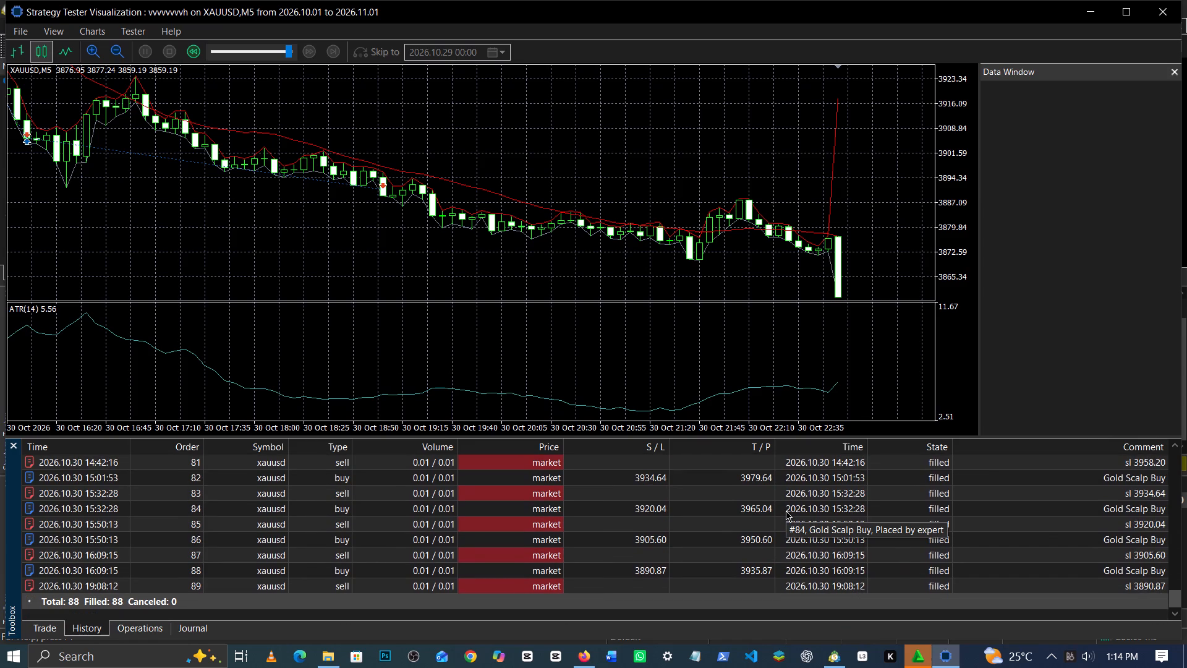
{"action": "scroll", "coordinate": [786, 511], "scroll_direction": "down", "scroll_amount": 2}
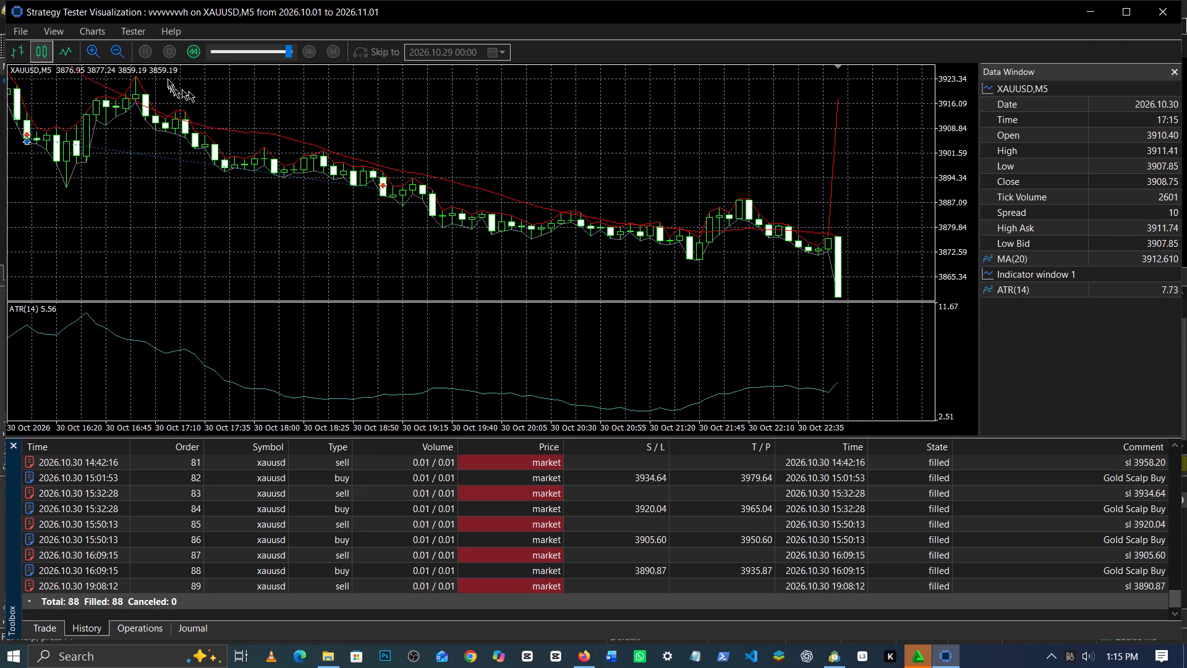
{"action": "left_click", "coordinate": [1155, 6]}
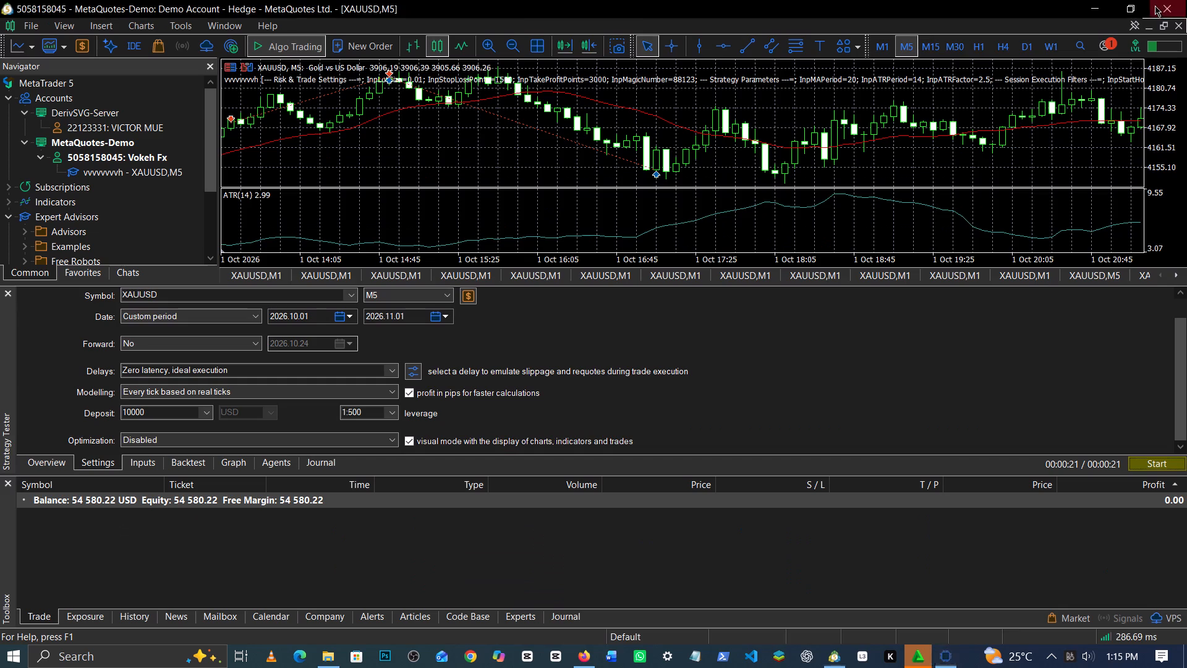
Rerun the XAUUSD M5 backtest, check its order history and trade balance, and close the visualization window.
{"action": "left_click", "coordinate": [1152, 466]}
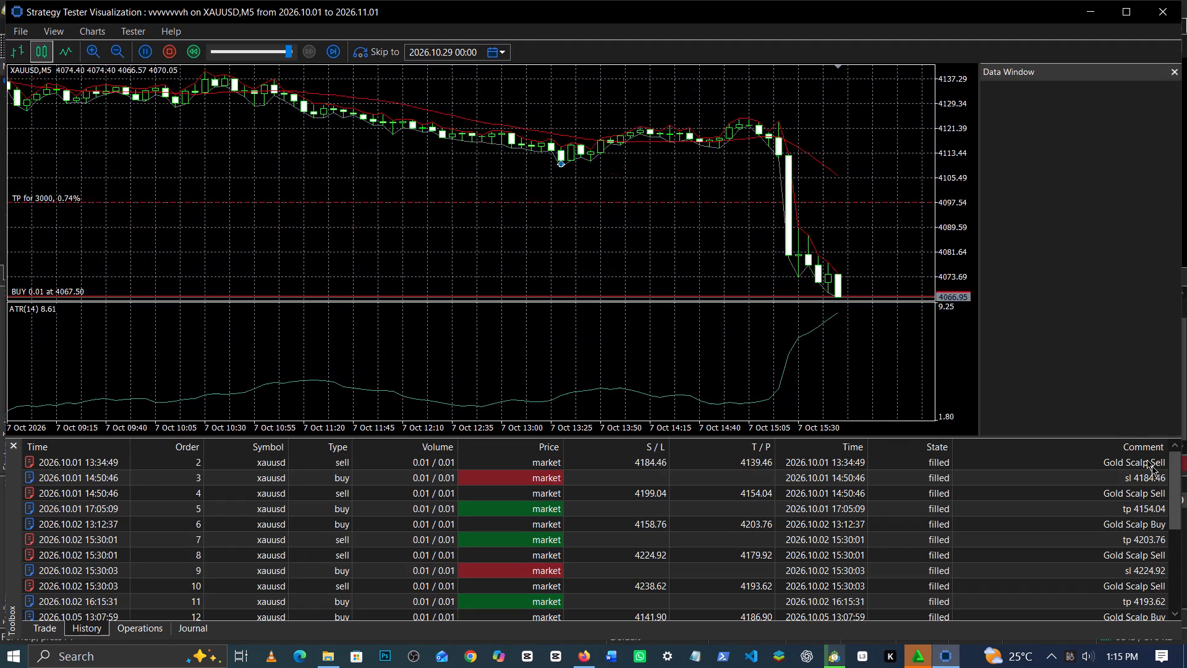
{"action": "left_click_drag", "start_coordinate": [1175, 463], "coordinate": [1170, 489]}
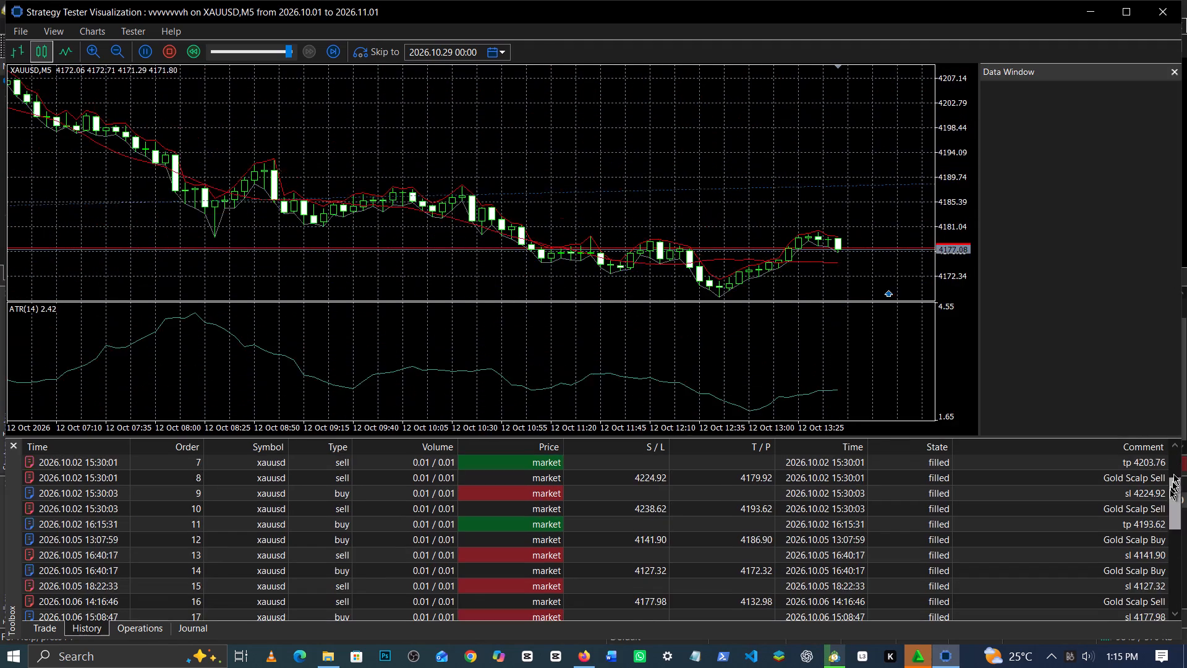
{"action": "left_click_drag", "start_coordinate": [1170, 489], "coordinate": [1176, 597]}
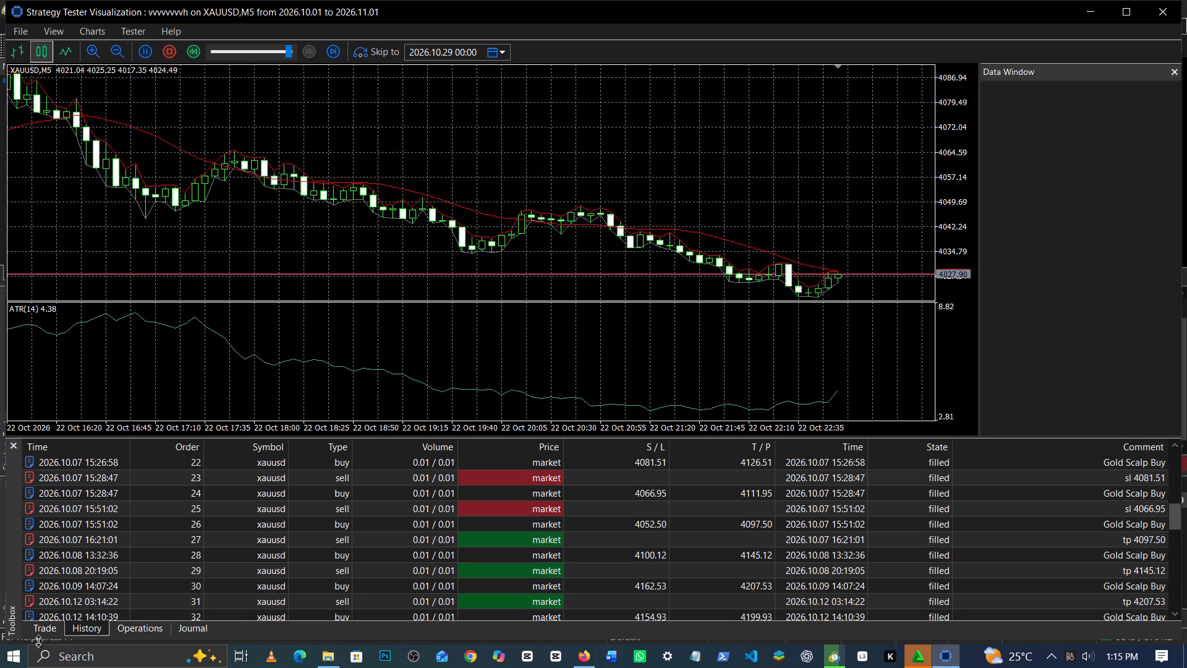
{"action": "left_click", "coordinate": [44, 625]}
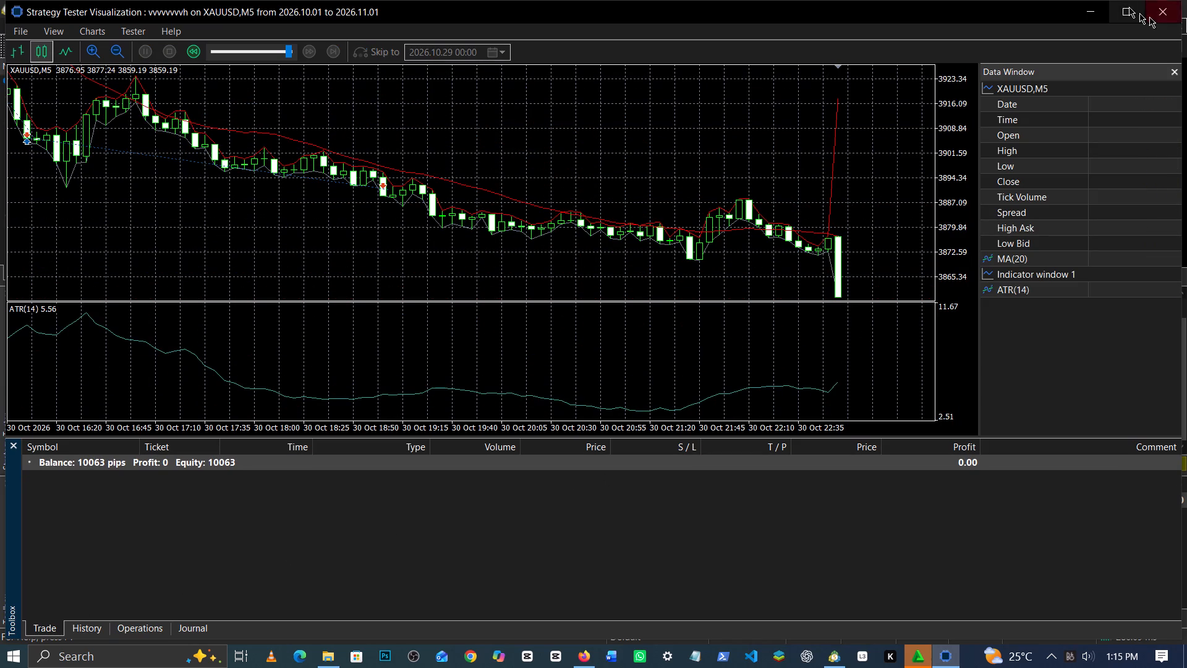
{"action": "left_click", "coordinate": [1177, 7]}
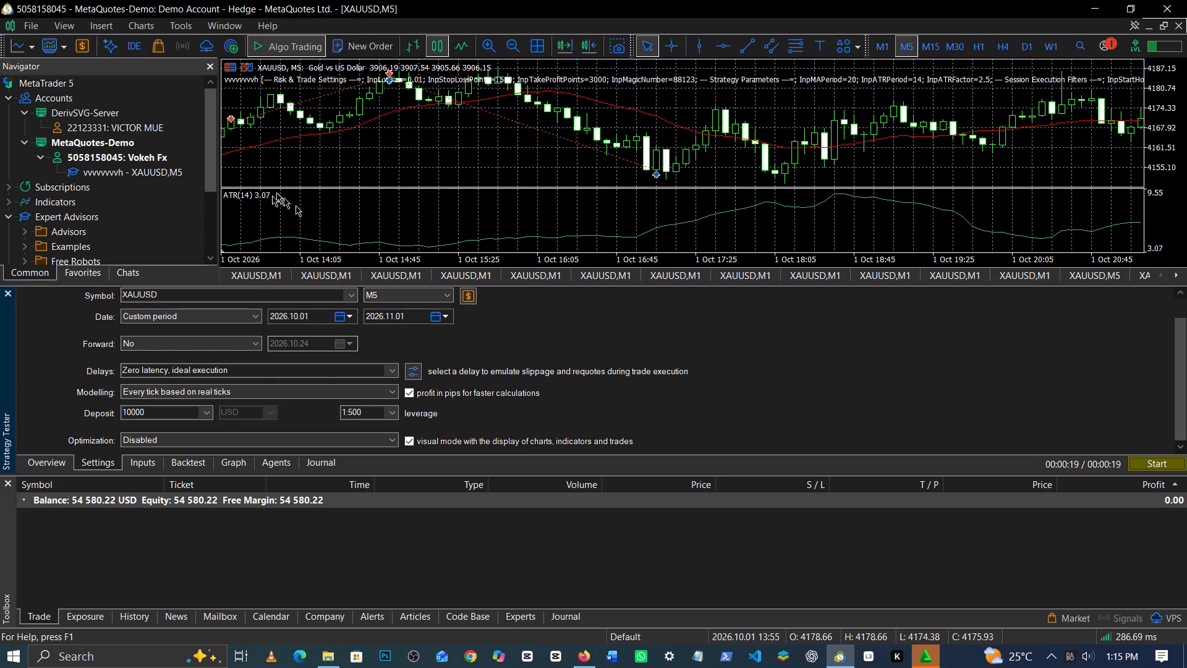
Close the Strategy Tester pane.
{"action": "scroll", "coordinate": [710, 325], "scroll_direction": "up", "scroll_amount": 3}
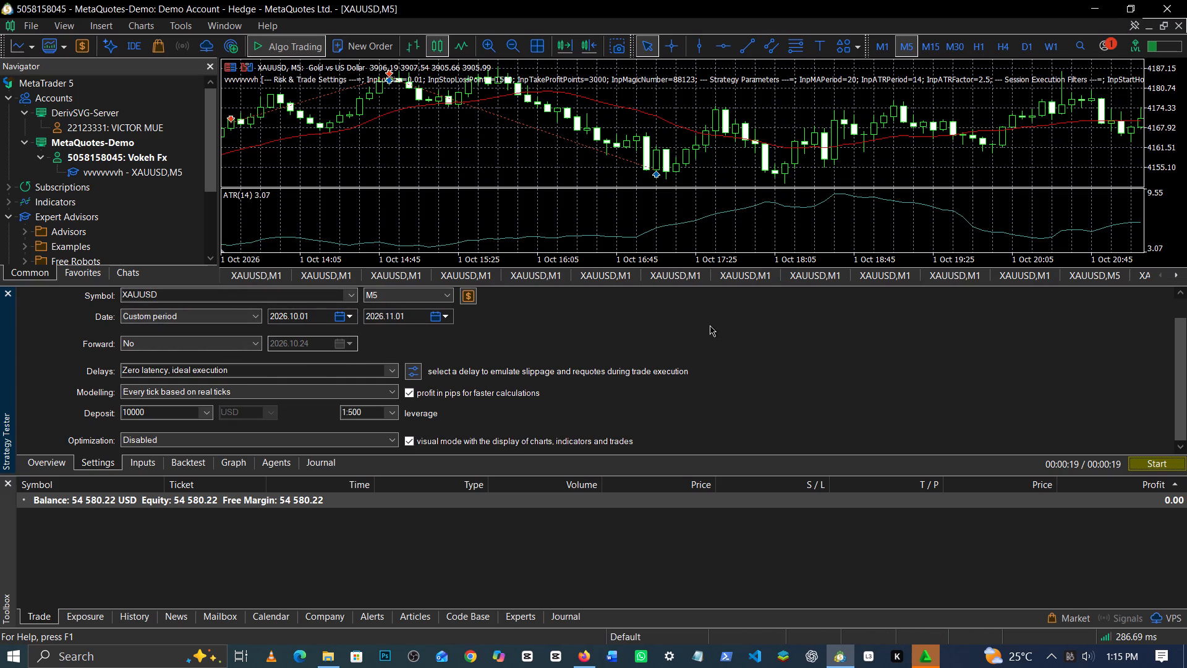
{"action": "scroll", "coordinate": [710, 325], "scroll_direction": "up", "scroll_amount": 1}
{"action": "left_click", "coordinate": [710, 325]}
{"action": "left_click", "coordinate": [4, 294]}
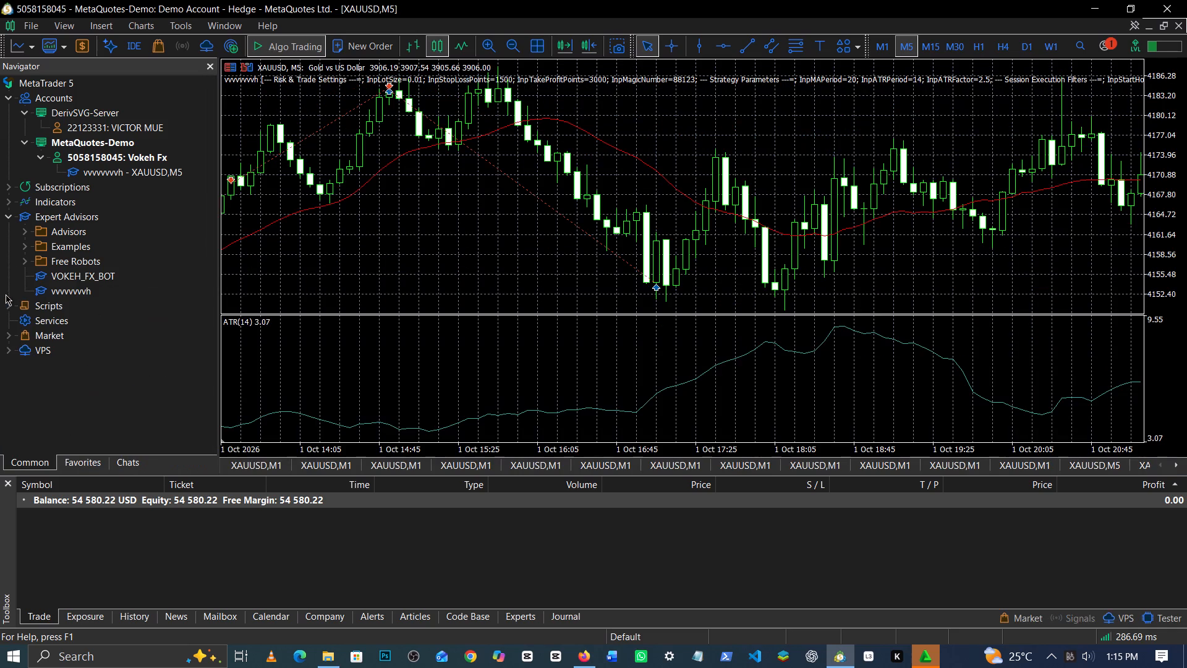
Inspect the input parameters of the vvvvvvvh expert advisor attached to XAUUSD M5 and close its properties without changes.
{"action": "right_click", "coordinate": [122, 169]}
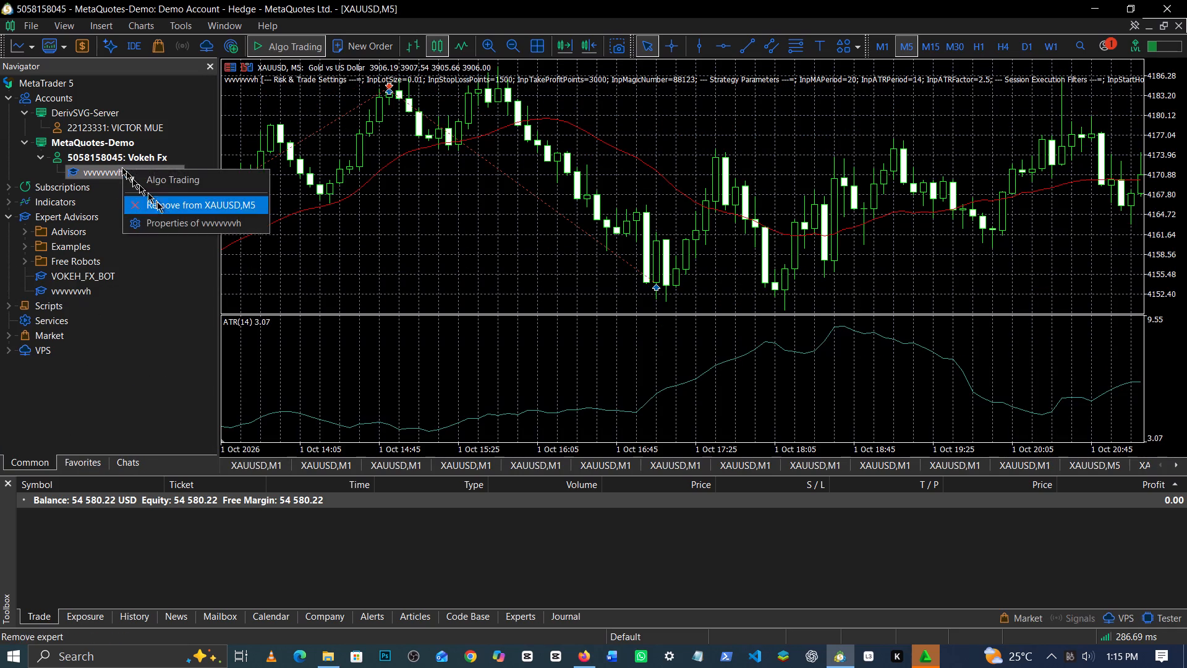
{"action": "left_click", "coordinate": [172, 228]}
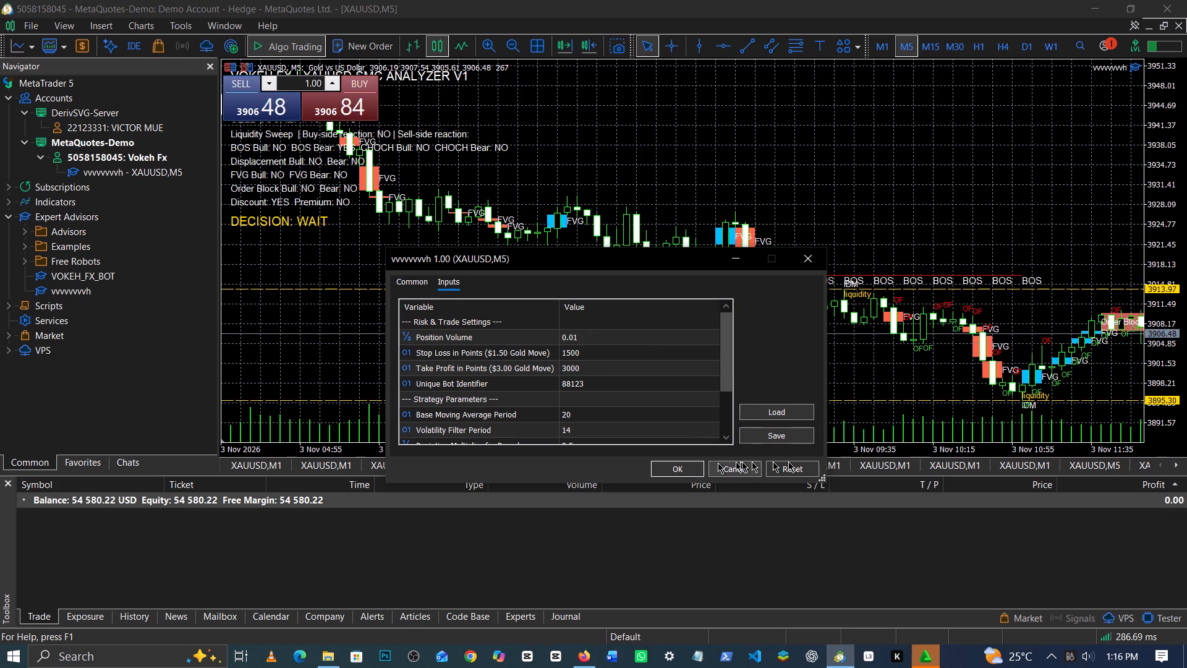
{"action": "left_click", "coordinate": [809, 257]}
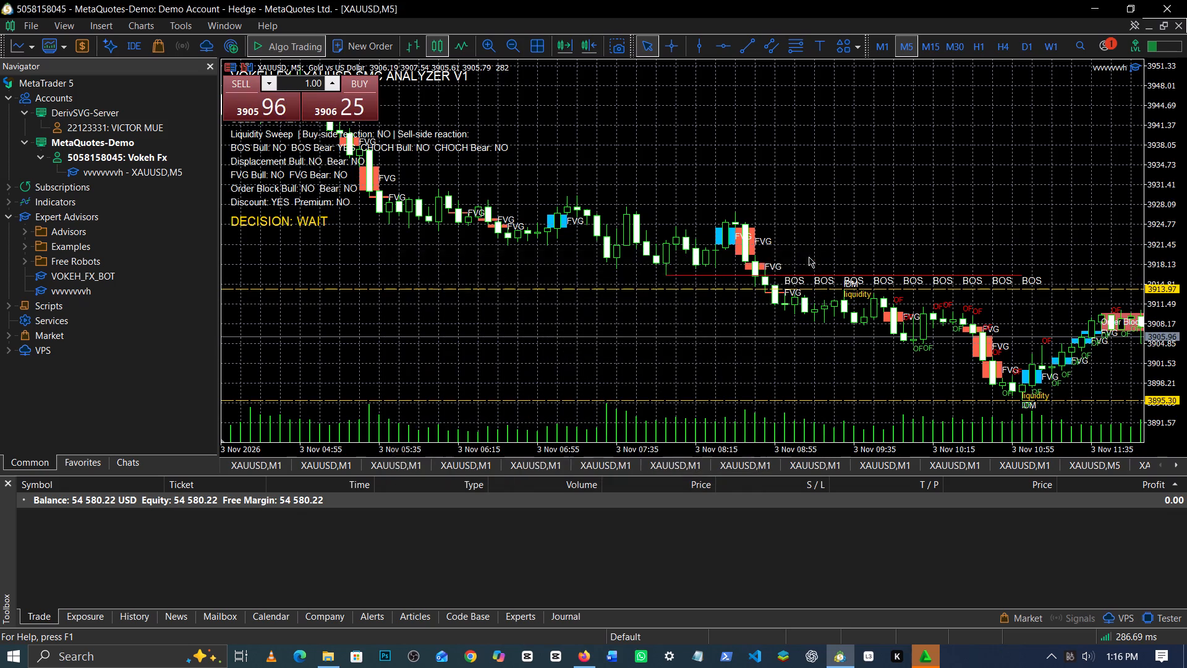
{"action": "left_click", "coordinate": [832, 158]}
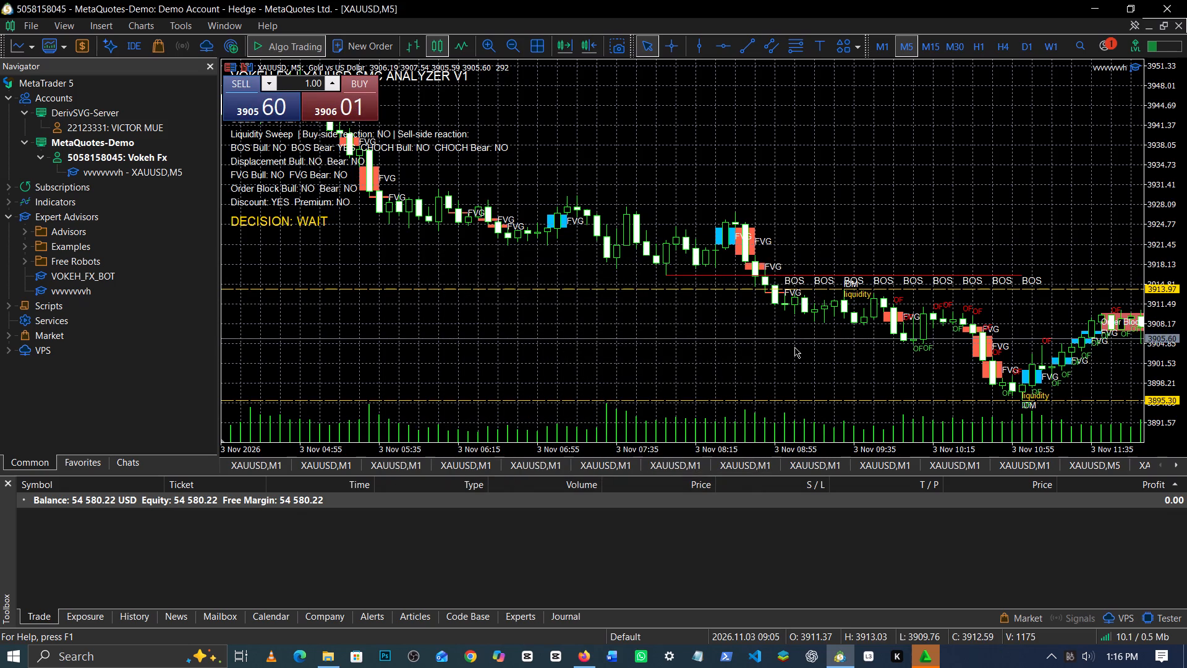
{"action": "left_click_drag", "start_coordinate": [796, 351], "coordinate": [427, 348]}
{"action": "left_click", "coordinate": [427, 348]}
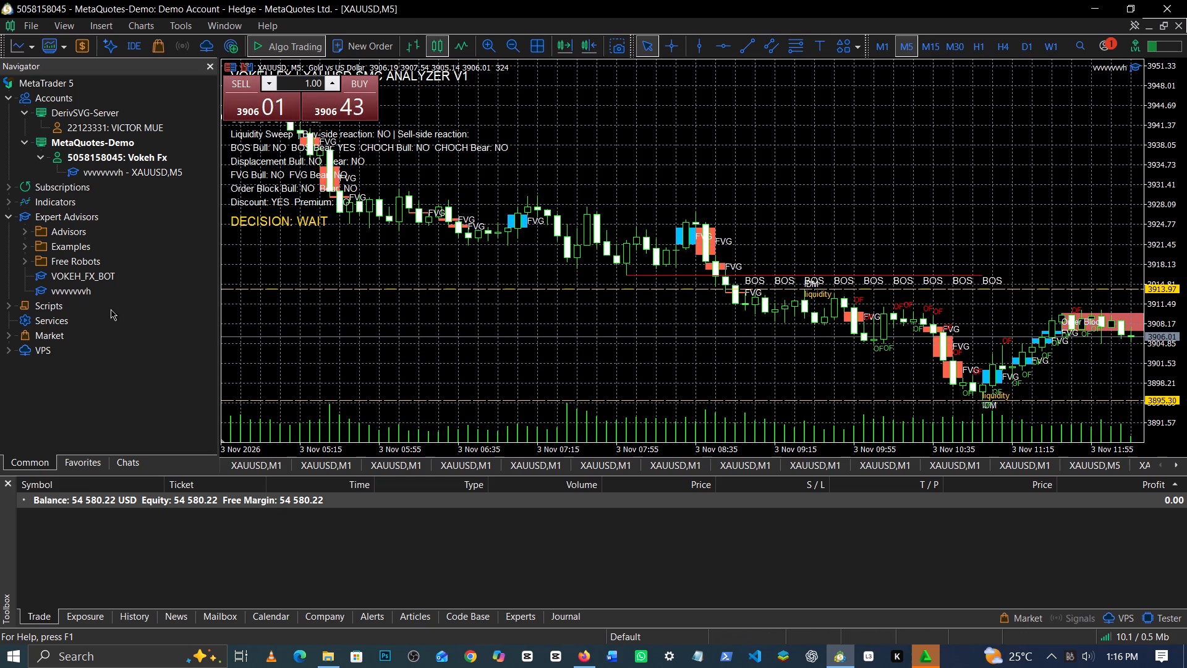
Delete the VOKEH_FX_BOT expert advisor from the Expert Advisors list and accept the deletion.
{"action": "scroll", "coordinate": [825, 176], "scroll_direction": "up", "scroll_amount": 6}
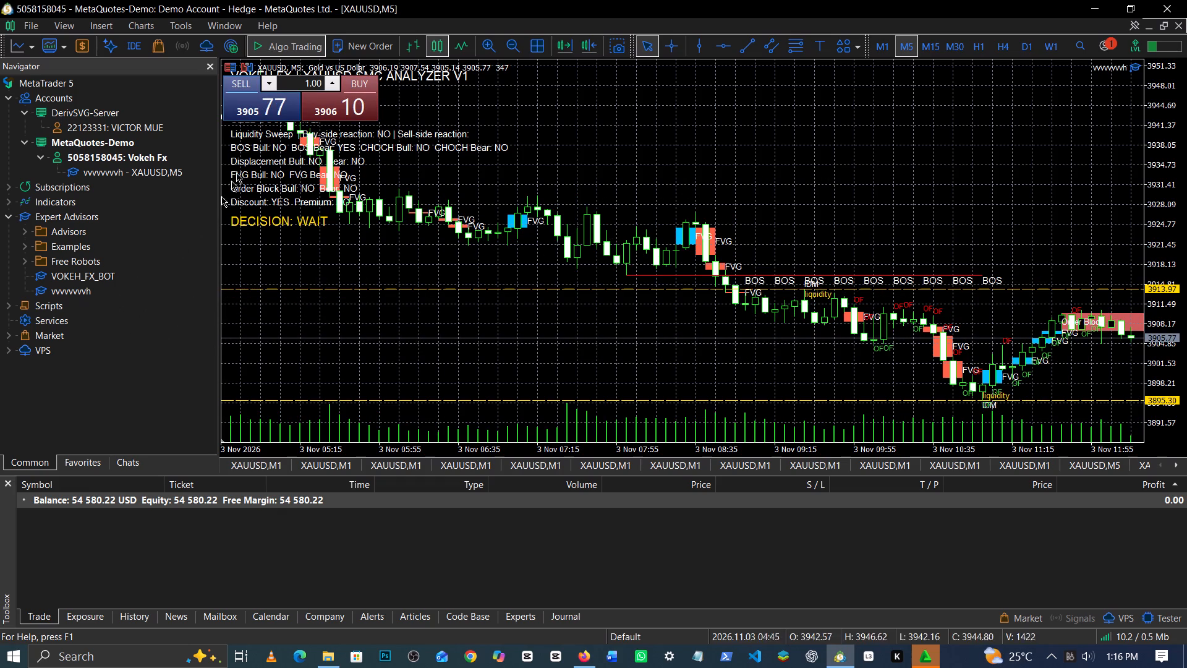
{"action": "right_click", "coordinate": [89, 275]}
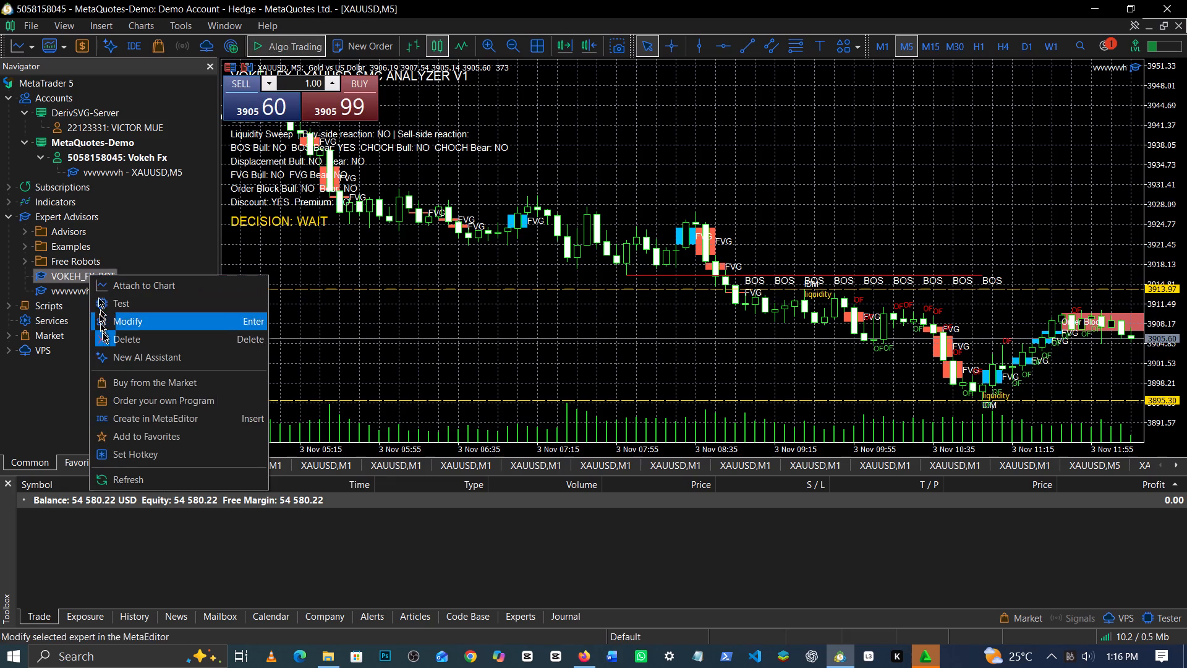
{"action": "left_click", "coordinate": [104, 337]}
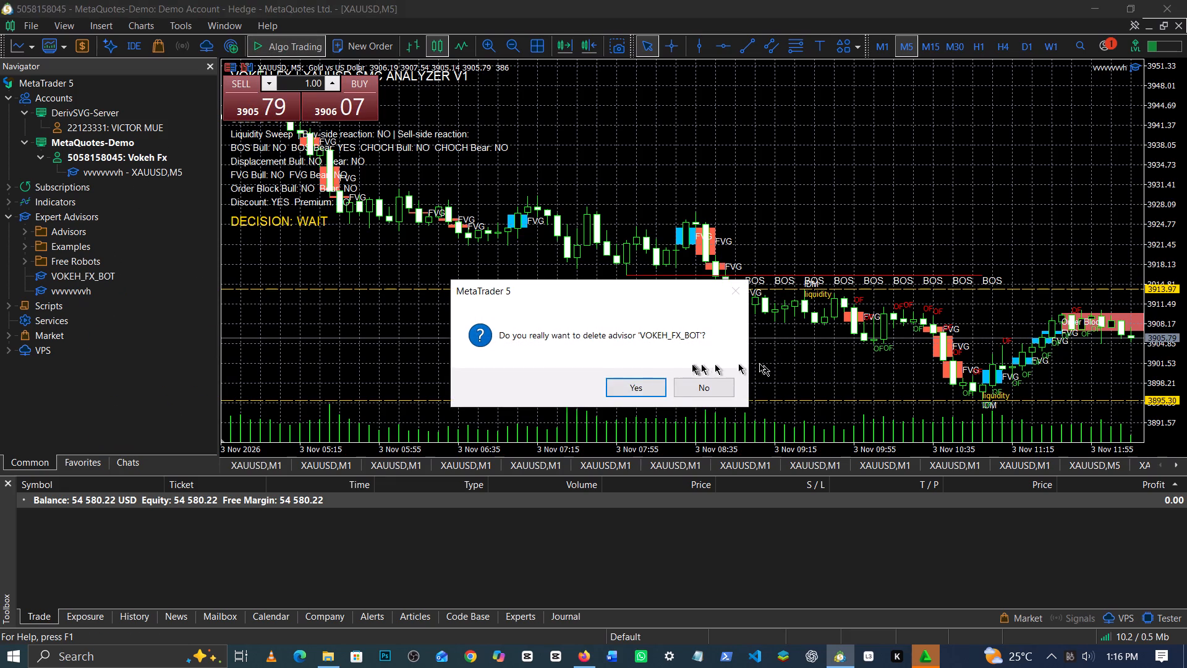
{"action": "left_click", "coordinate": [623, 391]}
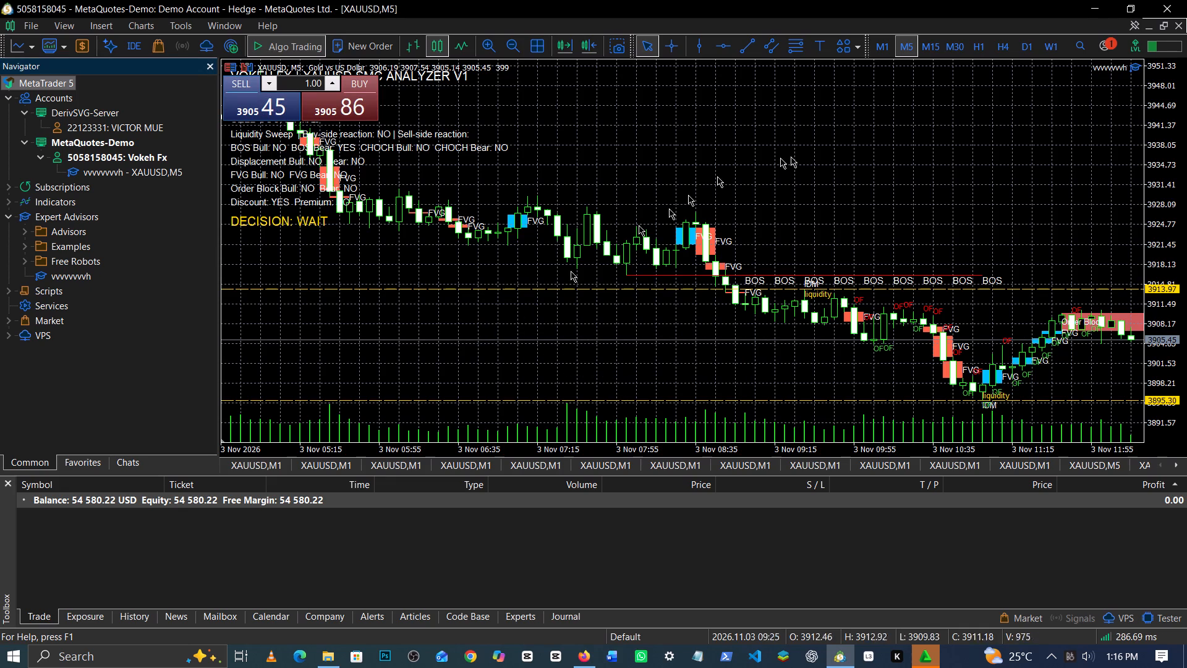
Close MetaTrader 5 and launch it again.
{"action": "left_click", "coordinate": [1186, 0]}
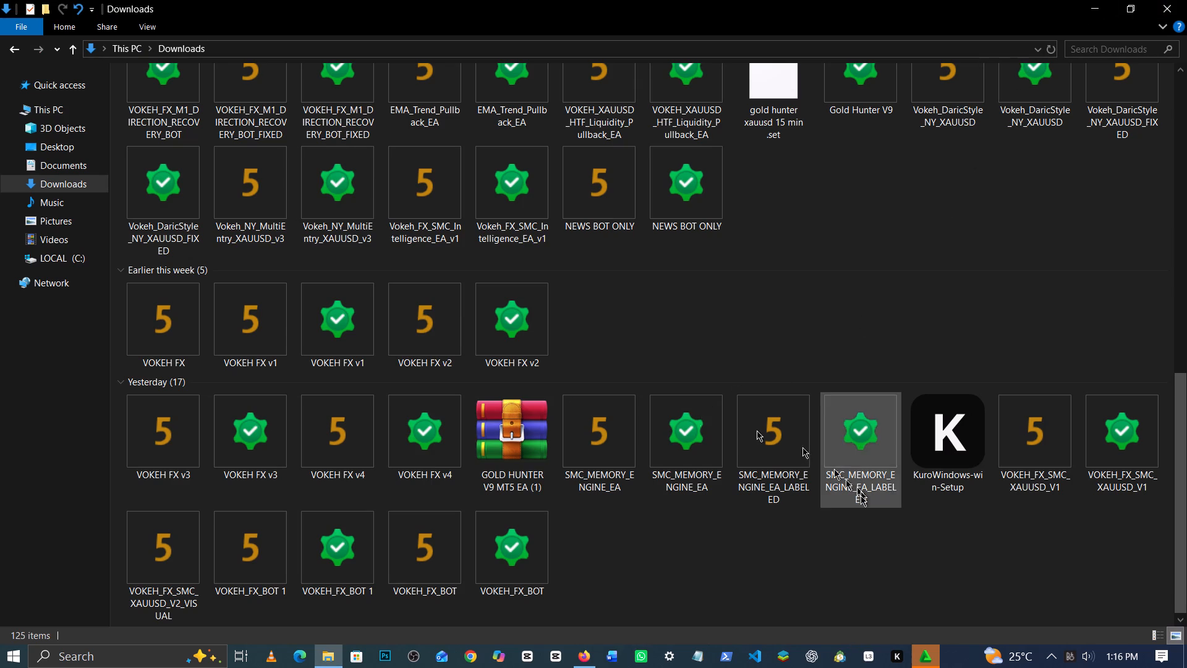
{"action": "left_click", "coordinate": [841, 661]}
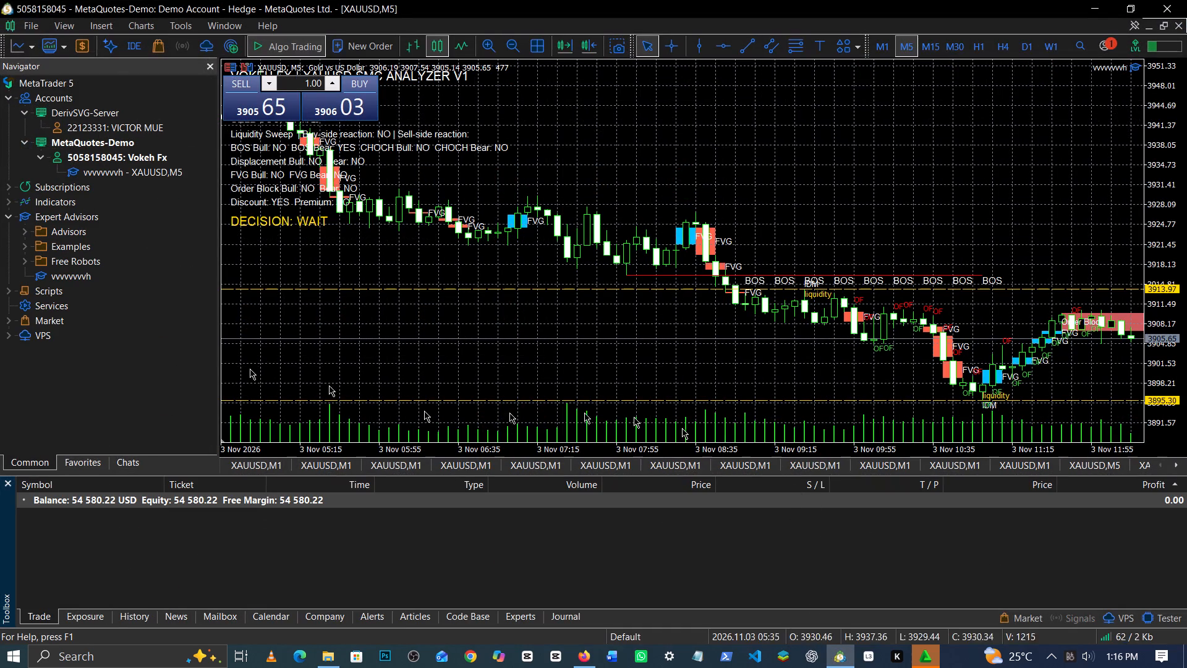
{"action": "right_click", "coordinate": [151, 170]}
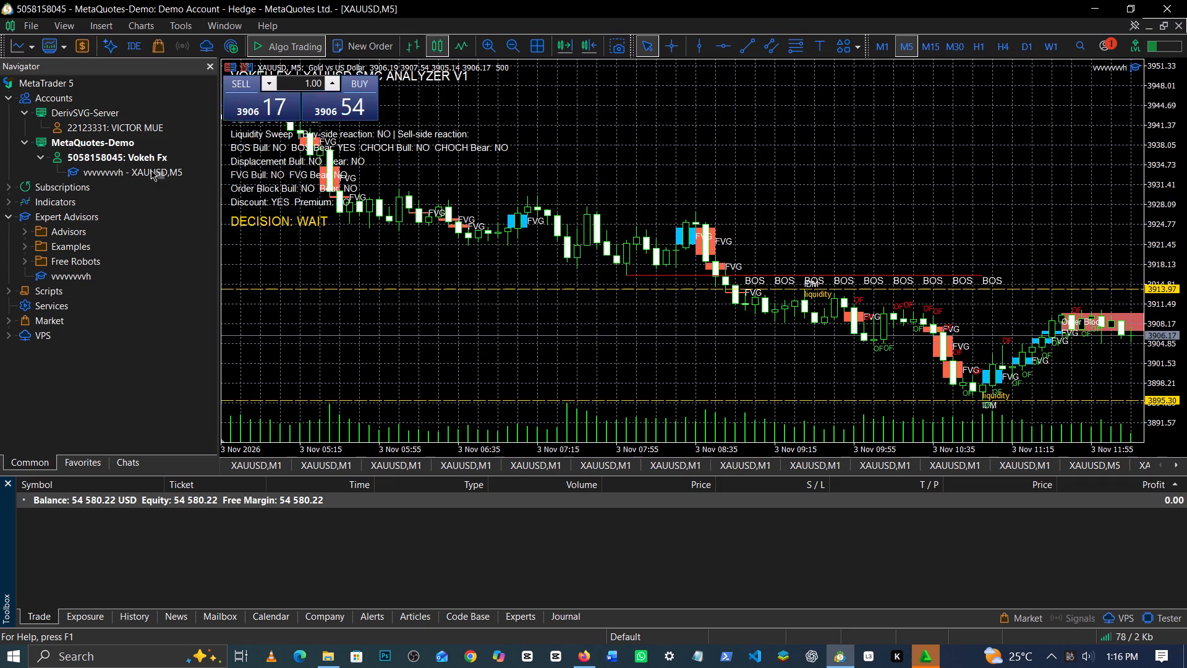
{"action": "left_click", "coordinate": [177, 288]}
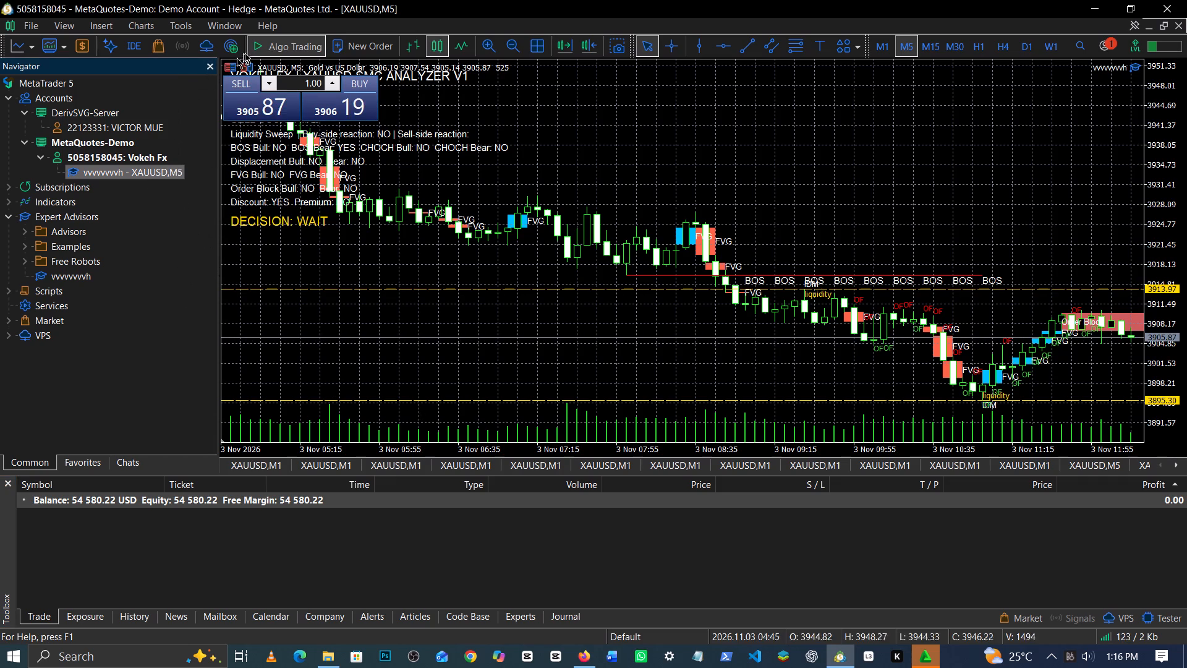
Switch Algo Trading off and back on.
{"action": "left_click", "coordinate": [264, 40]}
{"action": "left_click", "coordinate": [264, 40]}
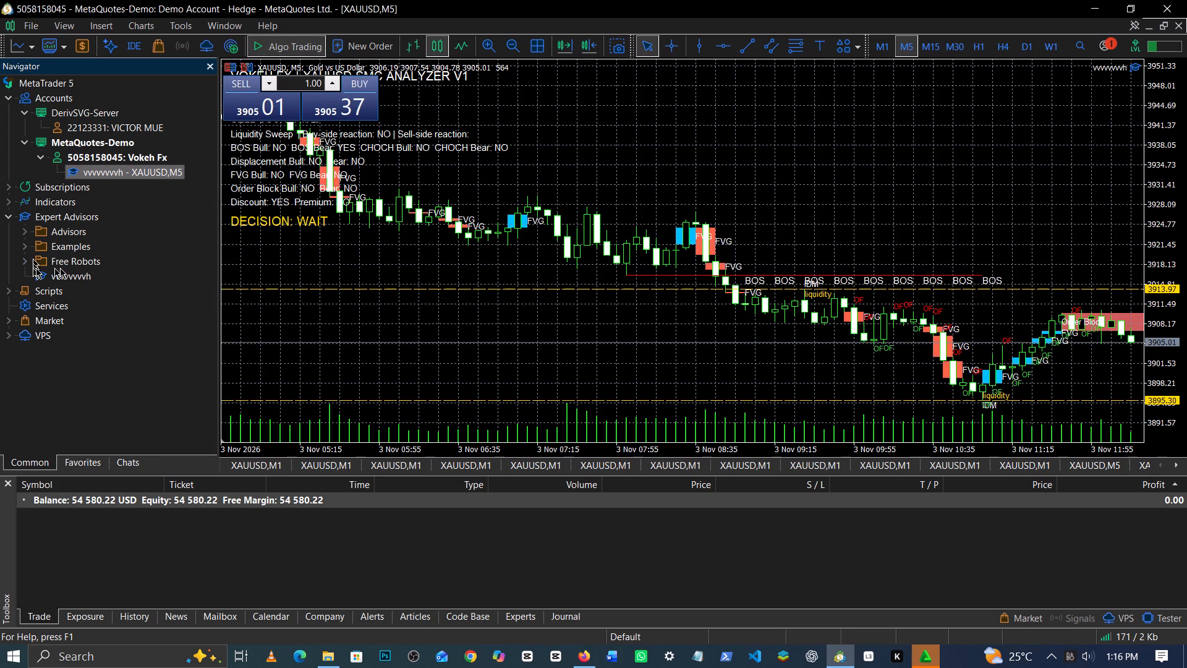
Load the vvvvvvvh expert advisor into the Strategy Tester and start its XAUUSD M5 backtest for 2026.10.01 to 2026.11.01.
{"action": "right_click", "coordinate": [80, 276]}
{"action": "left_click", "coordinate": [127, 312]}
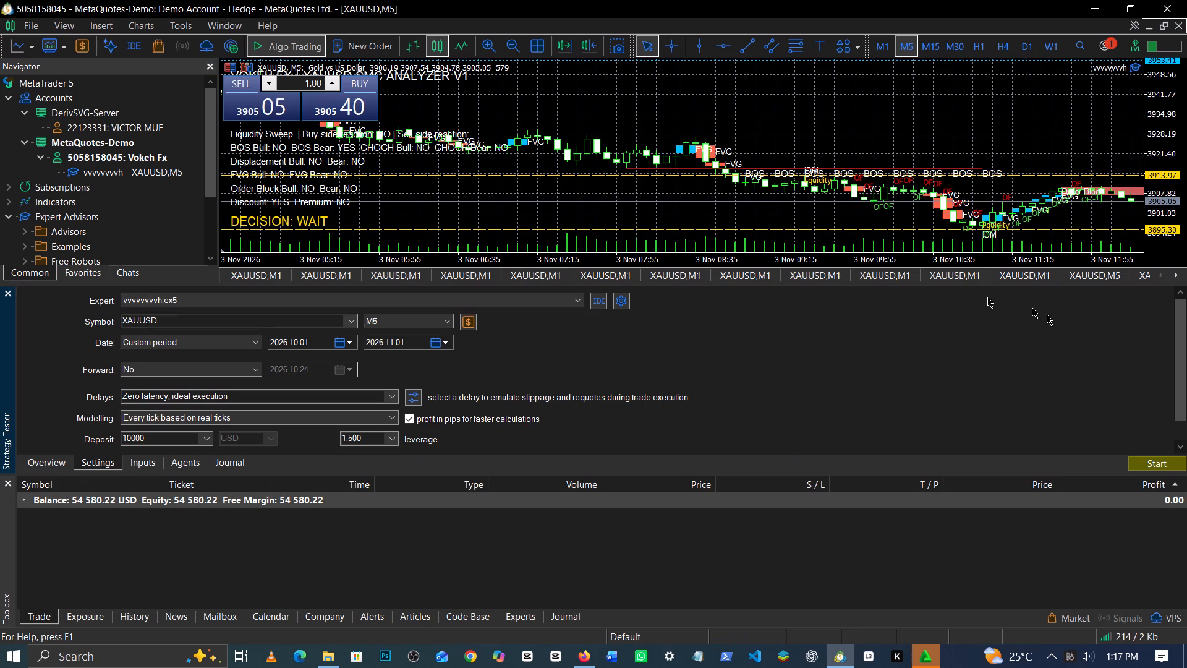
{"action": "left_click", "coordinate": [1137, 465]}
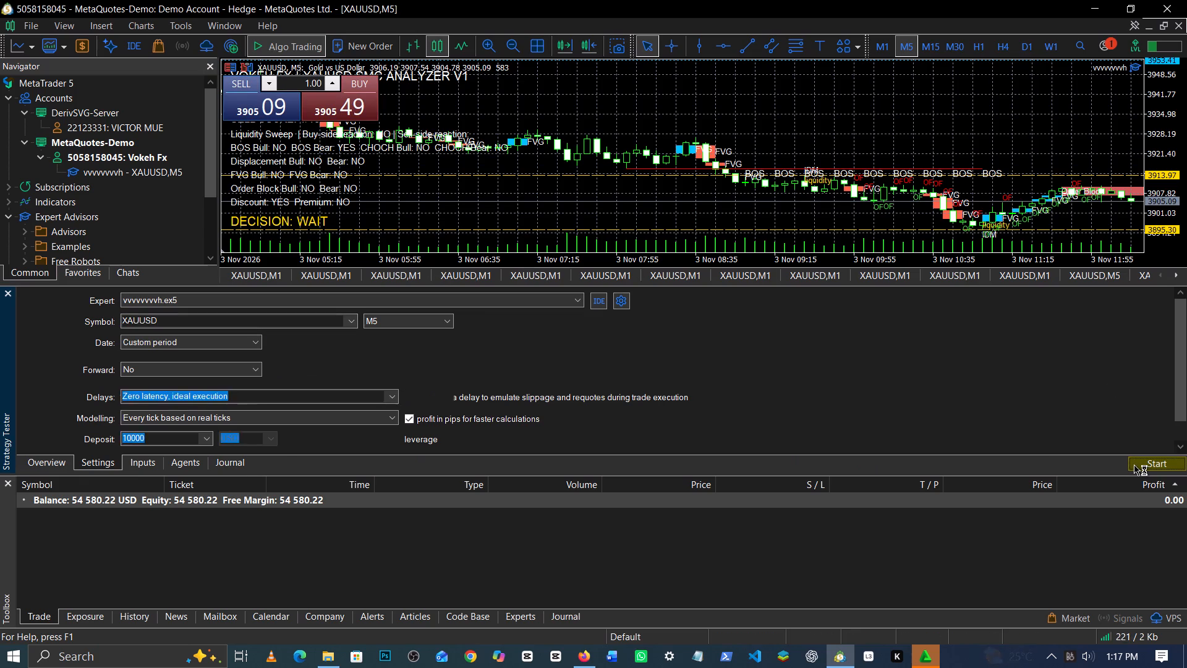
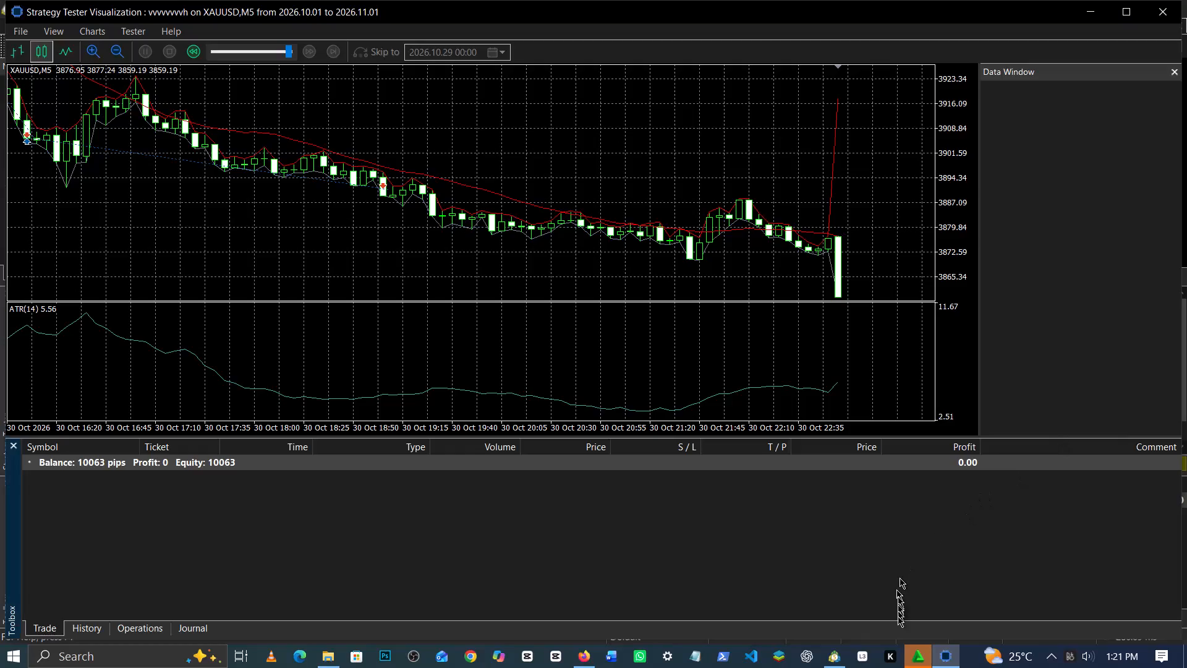
Switch to the MetaTrader 5 terminal and start the vvvvvvvh backtest on XAUUSD M5 for 2026.10.01 to 2026.11.01 again.
{"action": "left_click", "coordinate": [833, 653]}
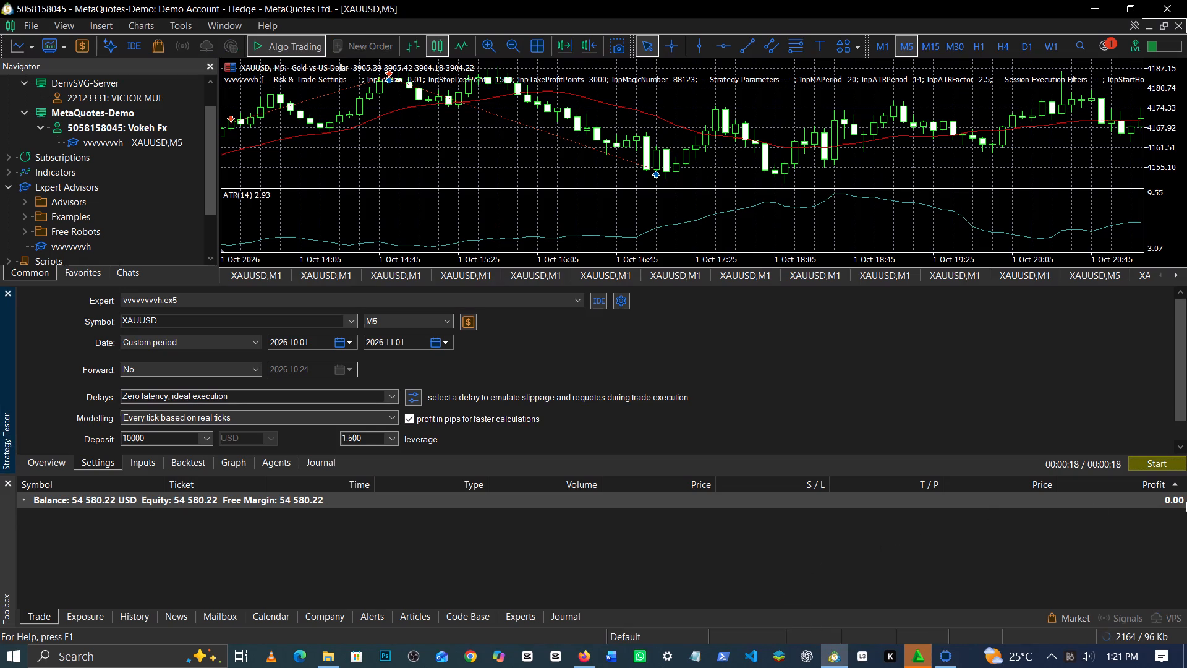
{"action": "left_click", "coordinate": [1163, 457]}
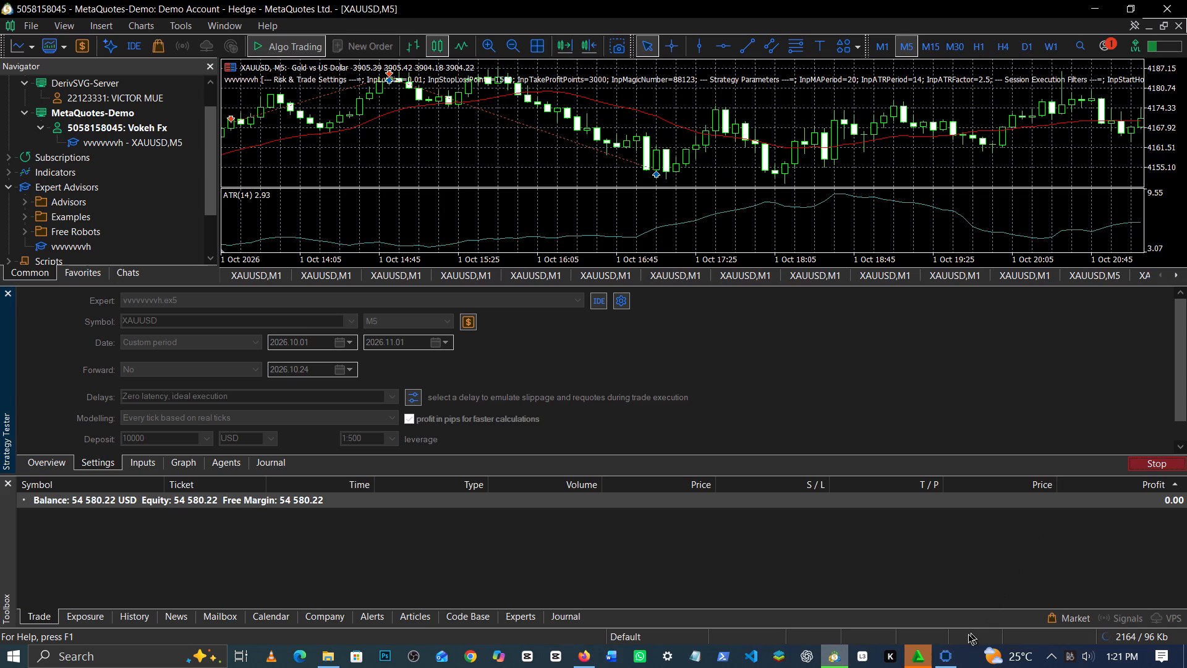
Switch to the previous run's Strategy Tester visualization of vvvvvvvh on XAUUSD M5 and close it.
{"action": "left_click", "coordinate": [951, 656]}
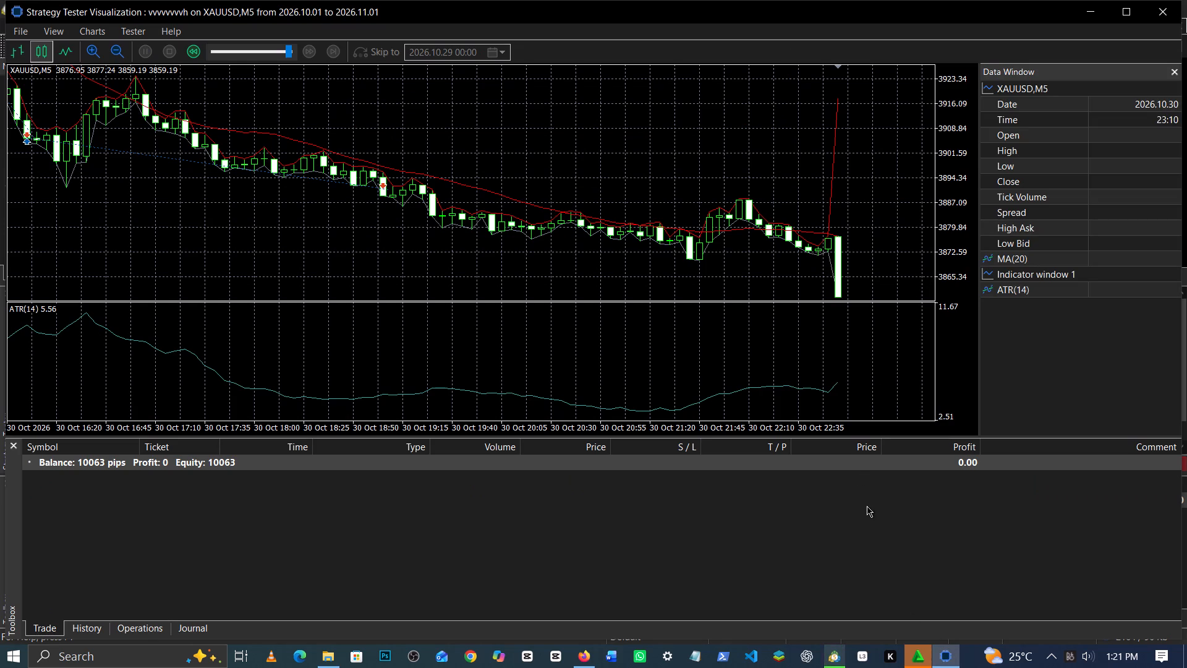
{"action": "left_click", "coordinate": [1168, 7]}
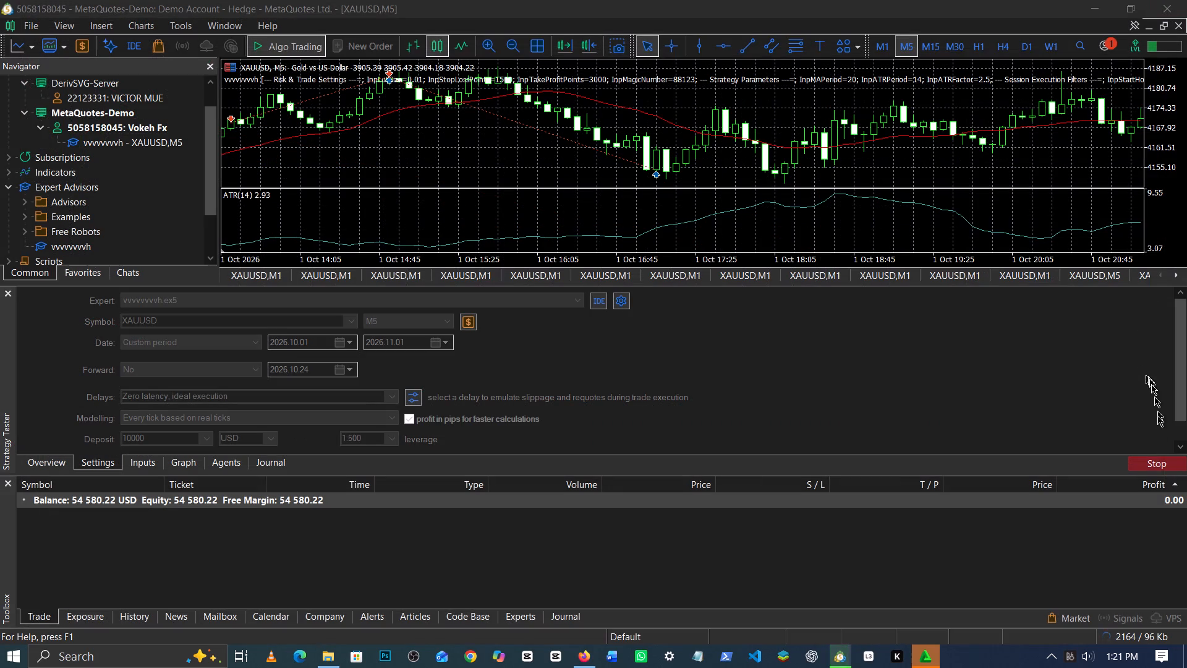
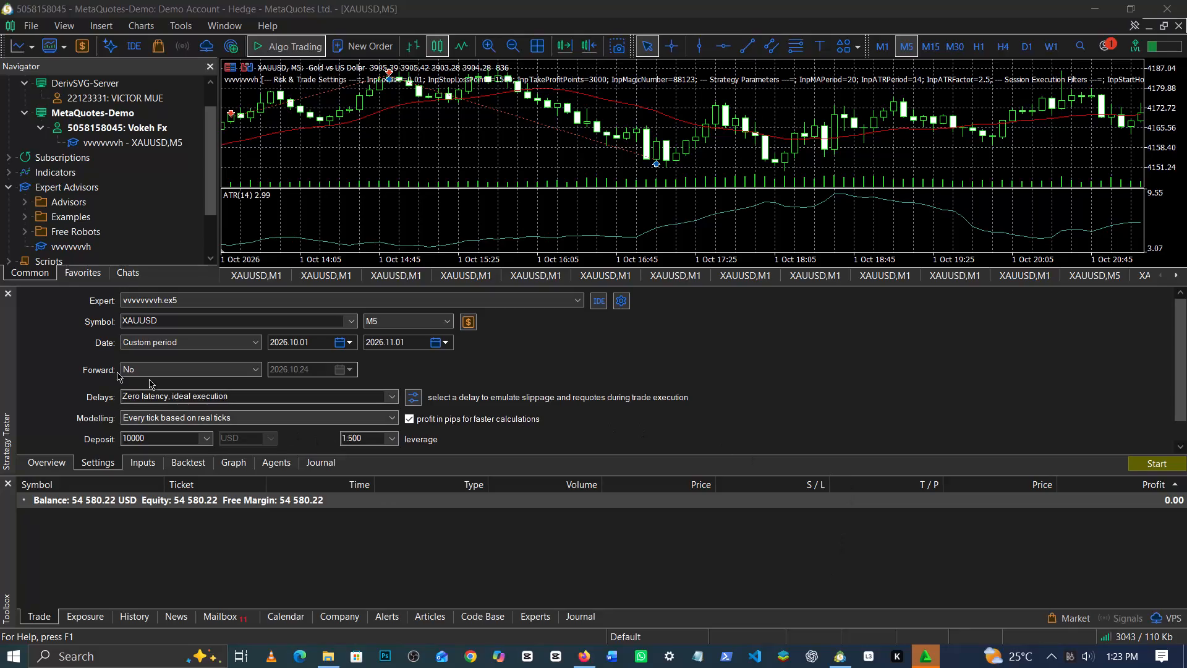
Close the Strategy Tester to give the XAUUSD chart more room.
{"action": "left_click", "coordinate": [9, 294]}
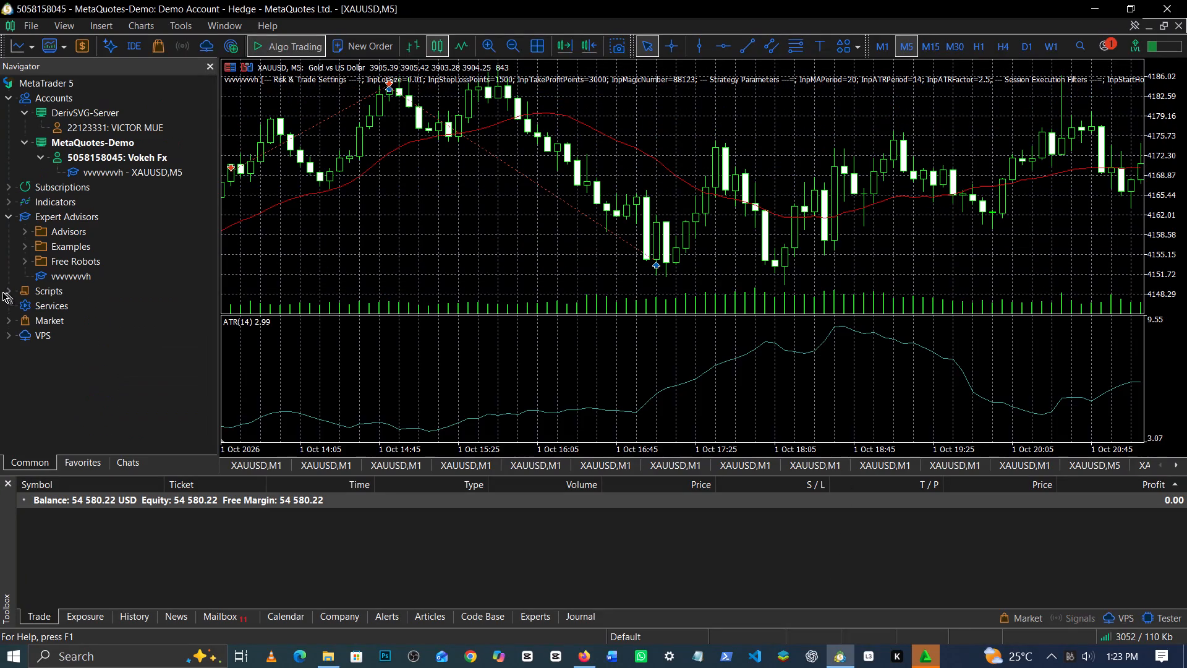
Turn off algorithmic trading for the terminal.
{"action": "left_click", "coordinate": [280, 41]}
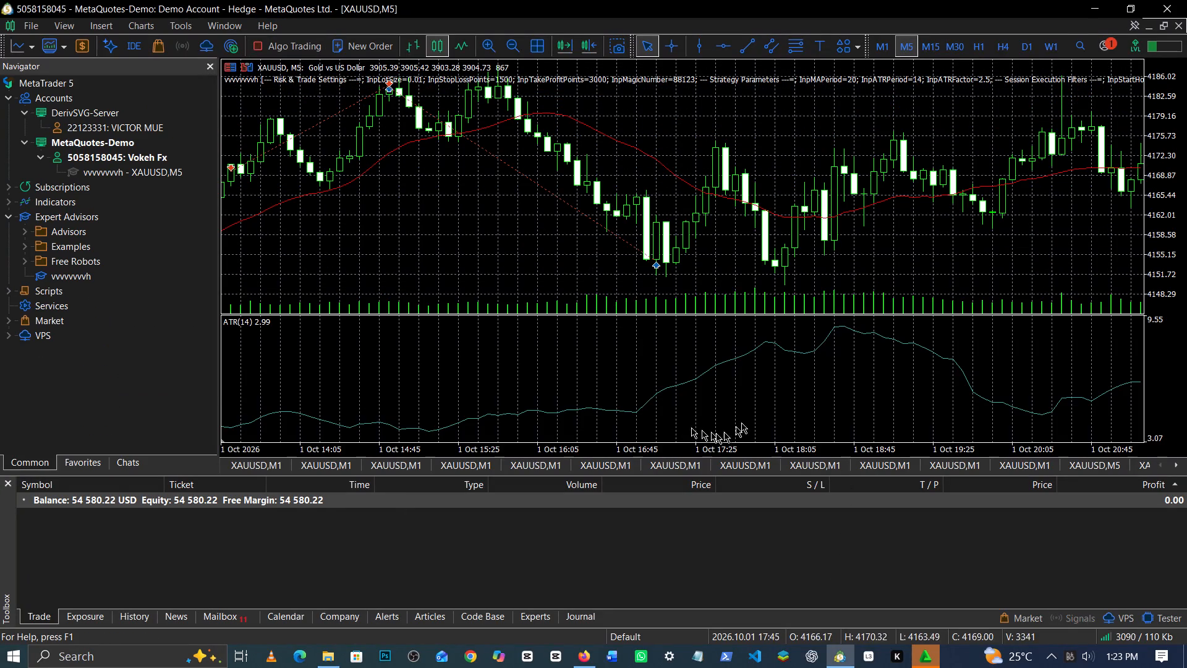
Examine the trade markers on the XAUUSD chart from early October 2026 to the latest bars, using the M5, M15 and H1 timeframes.
{"action": "left_click_drag", "start_coordinate": [789, 346], "coordinate": [523, 340]}
{"action": "left_click_drag", "start_coordinate": [943, 229], "coordinate": [467, 348]}
{"action": "scroll", "coordinate": [1085, 246], "scroll_direction": "up", "scroll_amount": 17}
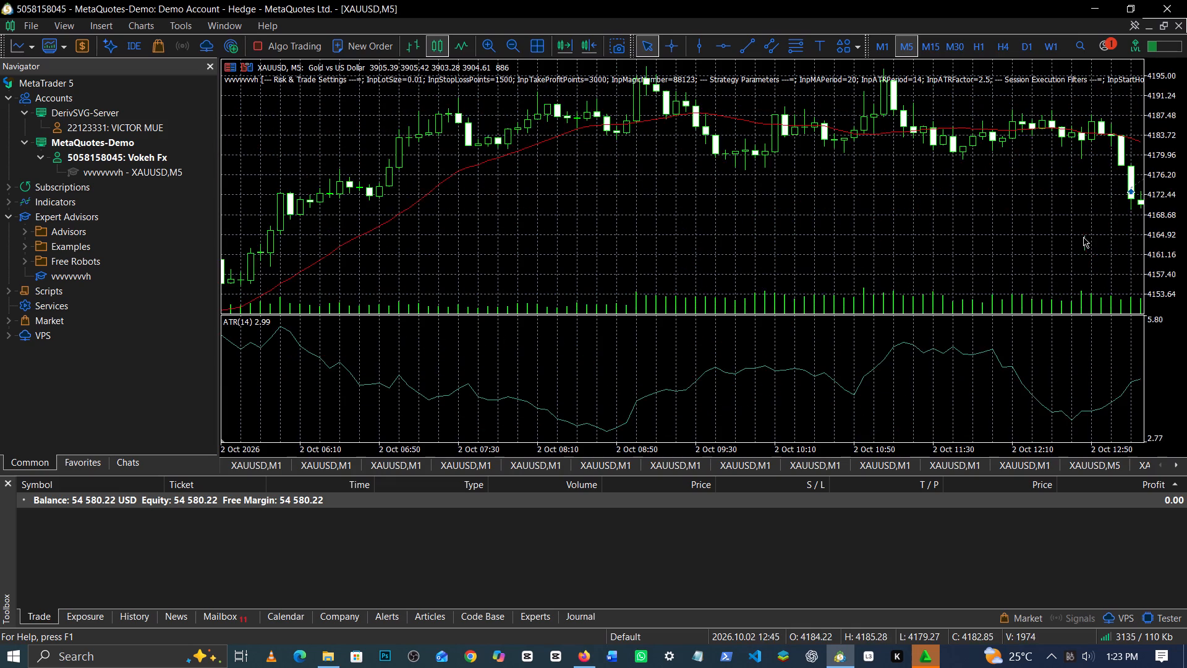
{"action": "scroll", "coordinate": [1083, 237], "scroll_direction": "up", "scroll_amount": 20}
{"action": "scroll", "coordinate": [1083, 237], "scroll_direction": "up", "scroll_amount": 20}
{"action": "scroll", "coordinate": [1083, 237], "scroll_direction": "up", "scroll_amount": 7}
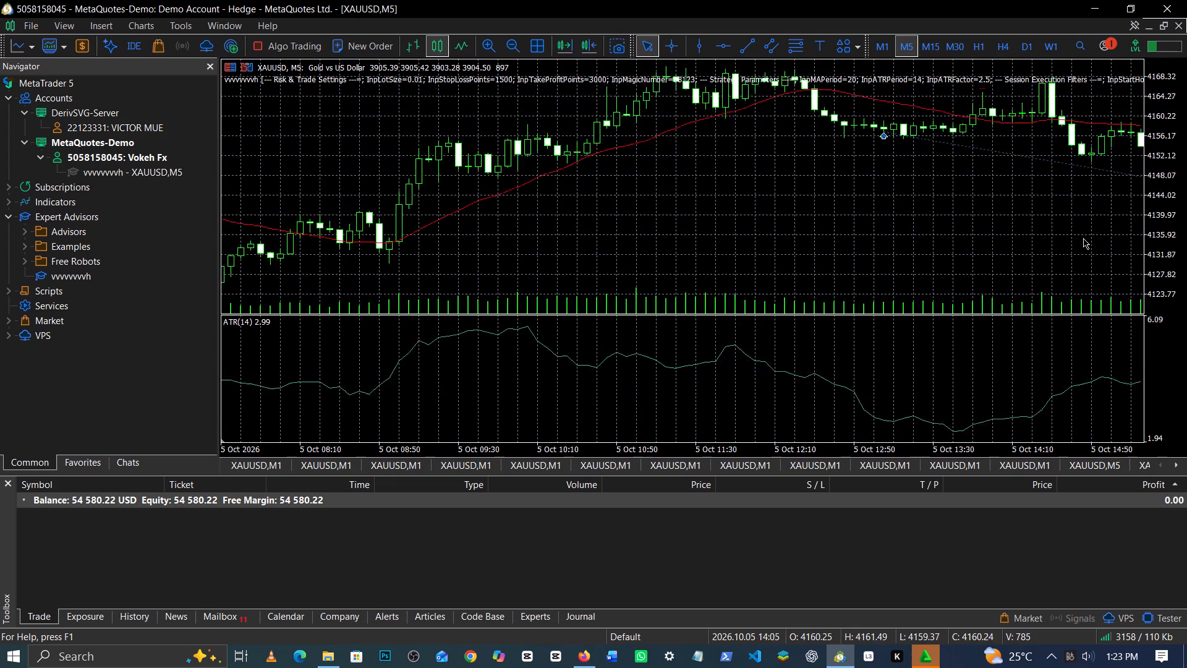
{"action": "scroll", "coordinate": [1083, 238], "scroll_direction": "up", "scroll_amount": 20}
{"action": "scroll", "coordinate": [1083, 238], "scroll_direction": "up", "scroll_amount": 10}
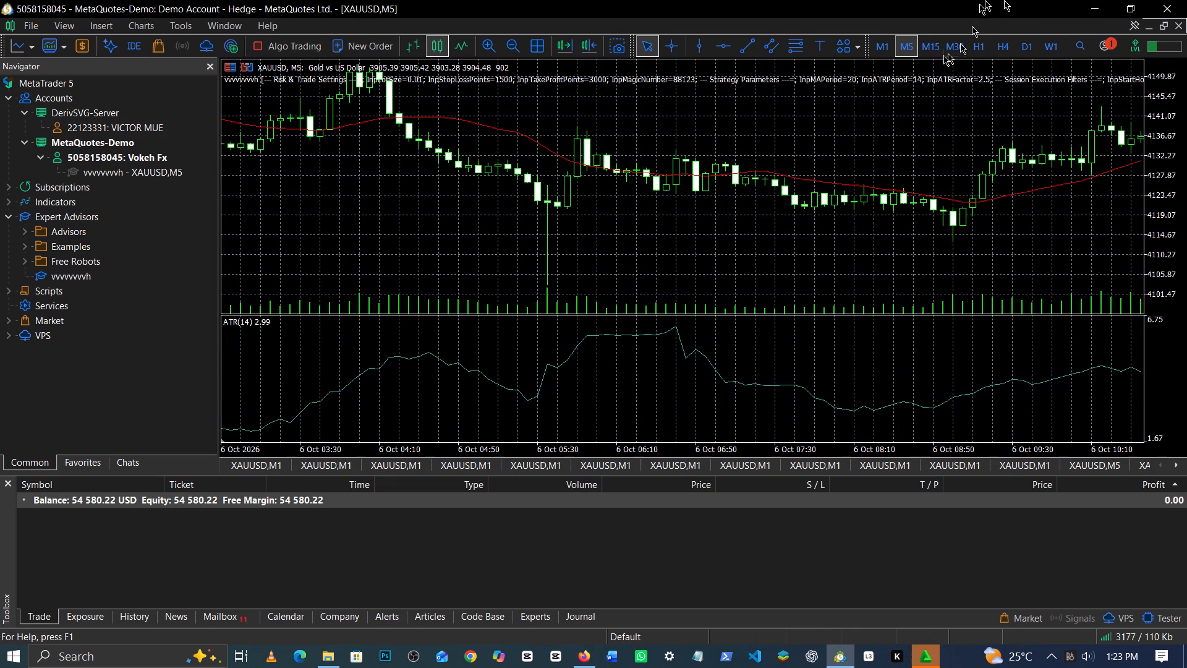
{"action": "left_click", "coordinate": [931, 45]}
{"action": "scroll", "coordinate": [1027, 190], "scroll_direction": "up", "scroll_amount": 18}
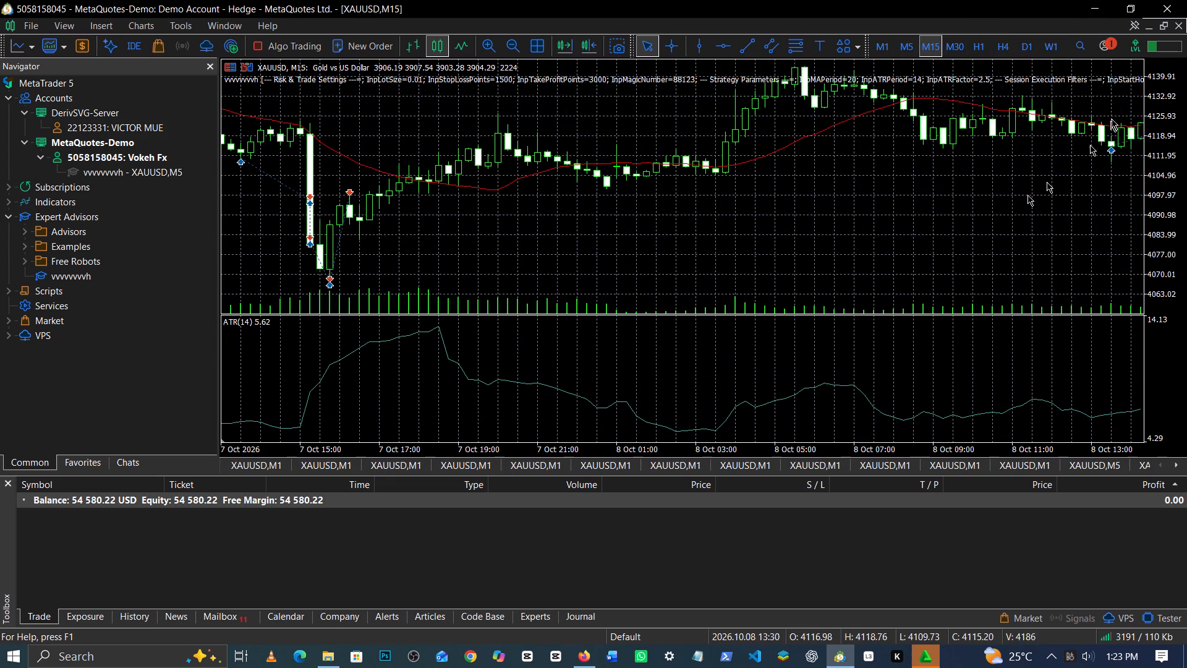
{"action": "left_click", "coordinate": [985, 48]}
{"action": "scroll", "coordinate": [1164, 323], "scroll_direction": "up", "scroll_amount": 4}
{"action": "scroll", "coordinate": [1081, 294], "scroll_direction": "up", "scroll_amount": 5}
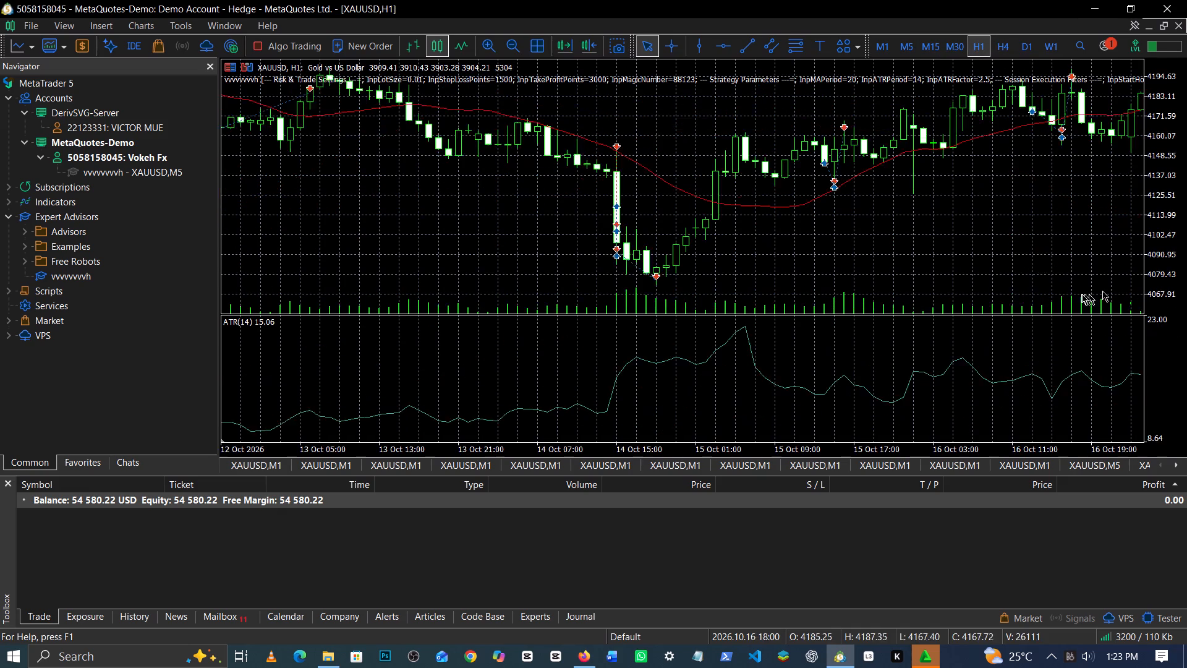
{"action": "scroll", "coordinate": [1082, 294], "scroll_direction": "up", "scroll_amount": 20}
{"action": "scroll", "coordinate": [1082, 294], "scroll_direction": "up", "scroll_amount": 20}
{"action": "scroll", "coordinate": [1082, 294], "scroll_direction": "up", "scroll_amount": 6}
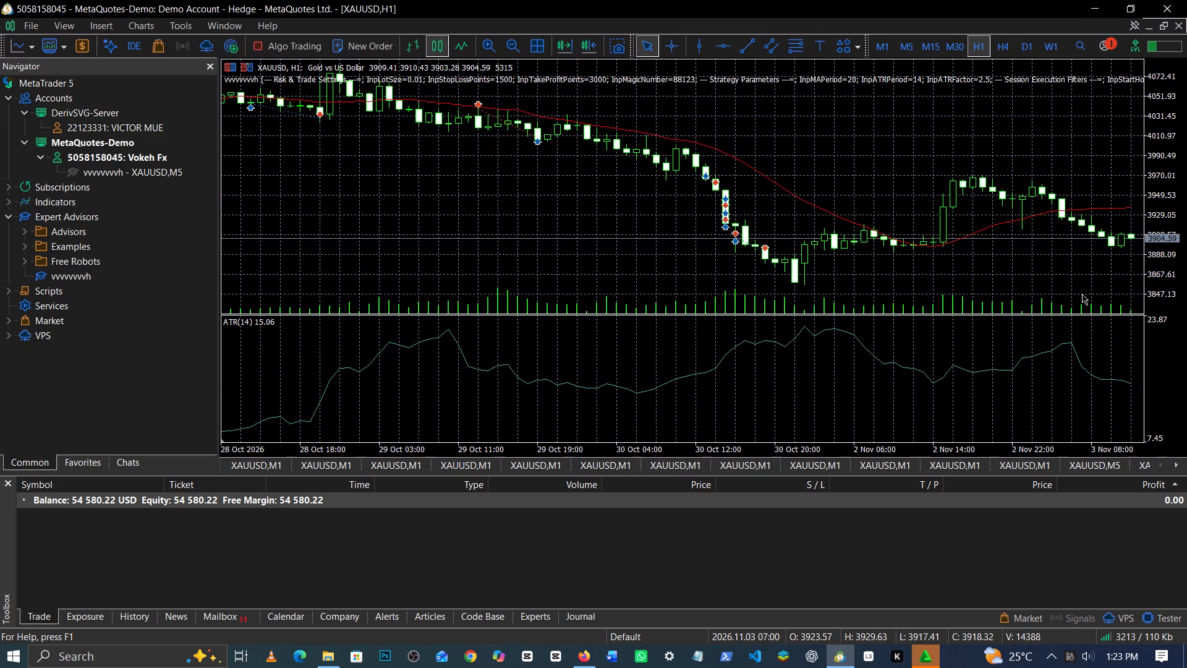
{"action": "scroll", "coordinate": [1082, 294], "scroll_direction": "up", "scroll_amount": 9}
Examine the most recent XAUUSD price action and trade markers on the M30, M15 and M5 timeframes.
{"action": "left_click", "coordinate": [948, 42]}
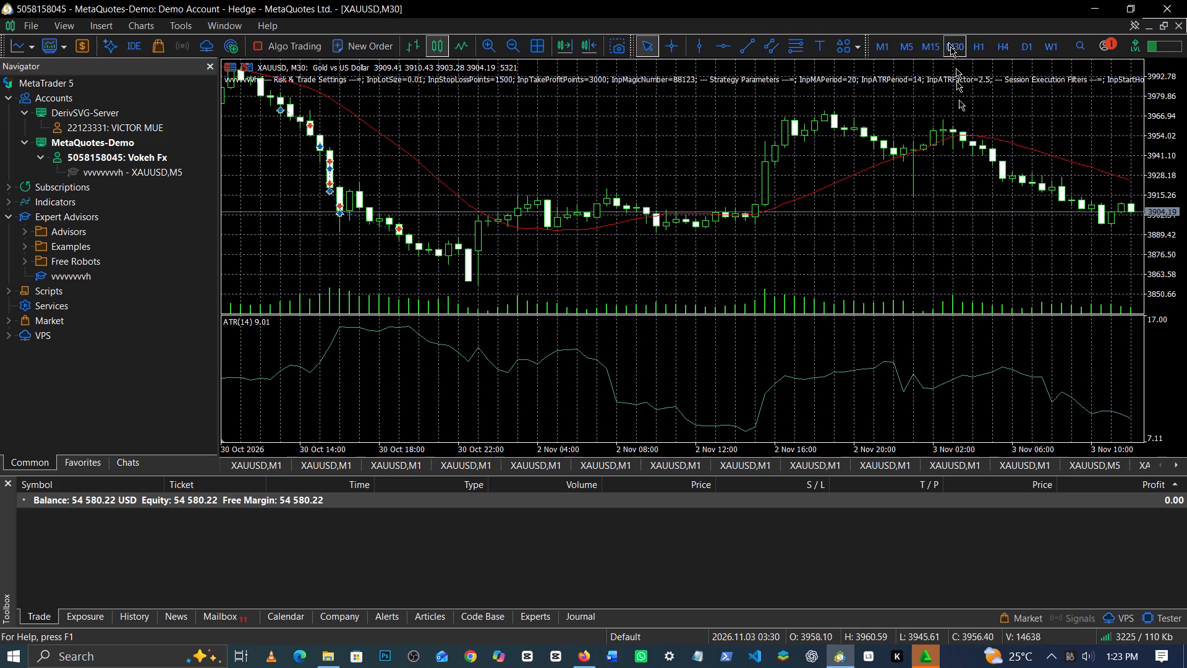
{"action": "scroll", "coordinate": [972, 150], "scroll_direction": "up", "scroll_amount": 11}
{"action": "scroll", "coordinate": [1029, 250], "scroll_direction": "up", "scroll_amount": 10}
{"action": "scroll", "coordinate": [1017, 231], "scroll_direction": "down", "scroll_amount": 3}
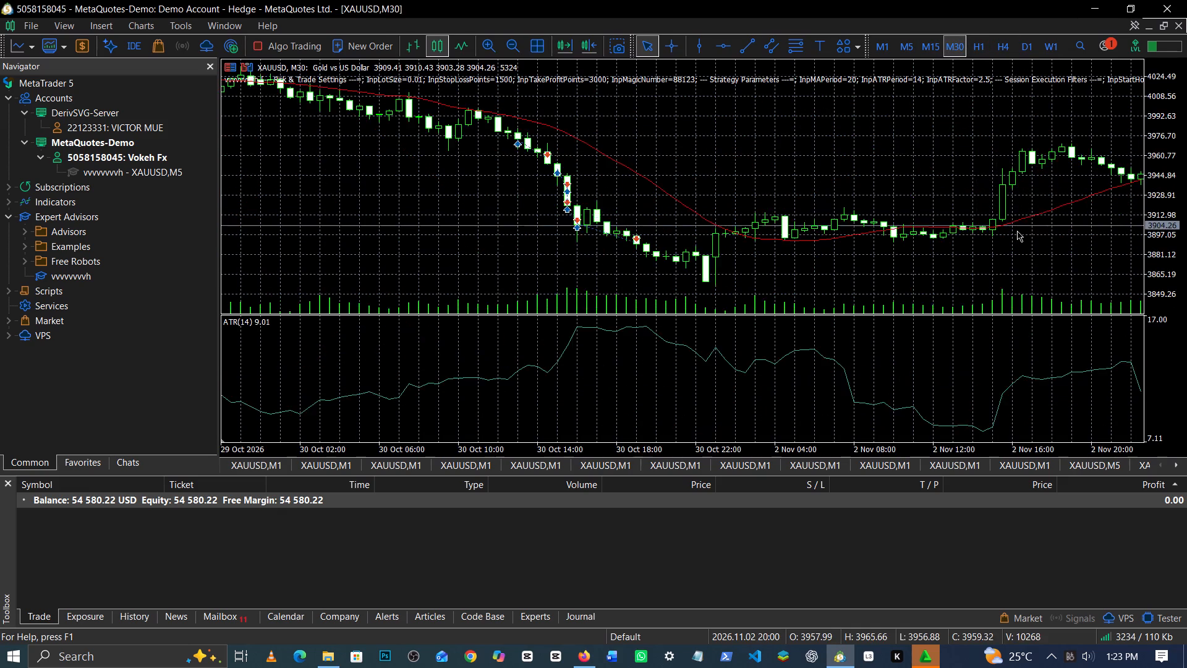
{"action": "scroll", "coordinate": [1017, 231], "scroll_direction": "up", "scroll_amount": 9}
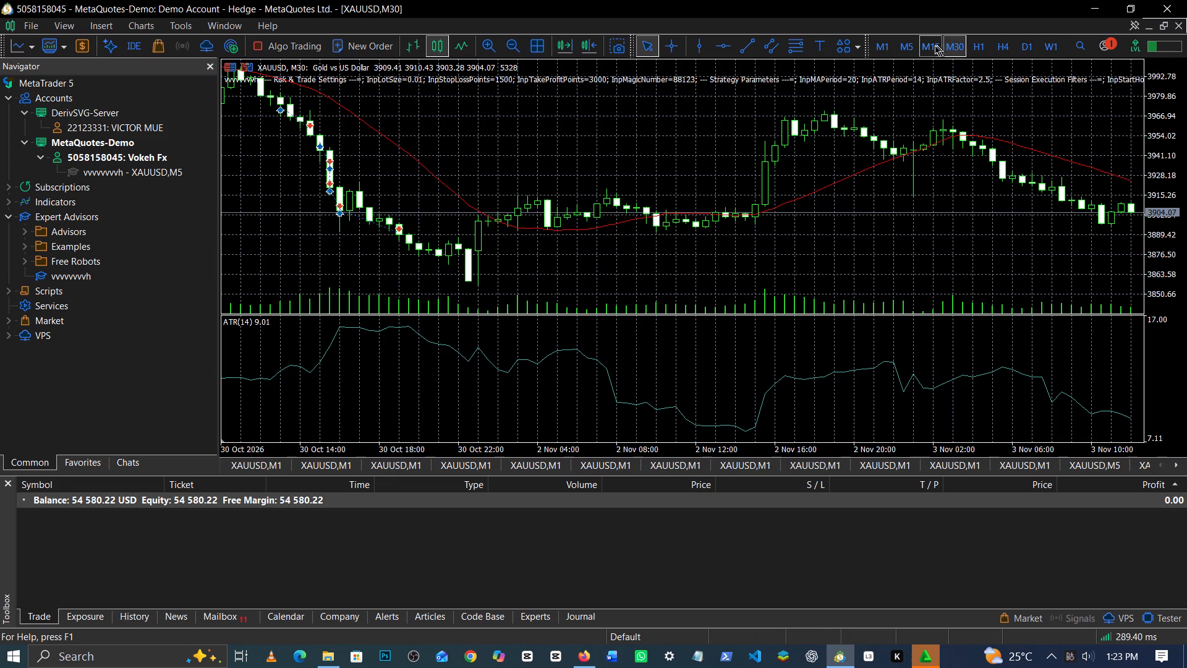
{"action": "left_click", "coordinate": [935, 45]}
{"action": "scroll", "coordinate": [936, 238], "scroll_direction": "up", "scroll_amount": 20}
{"action": "scroll", "coordinate": [936, 238], "scroll_direction": "up", "scroll_amount": 4}
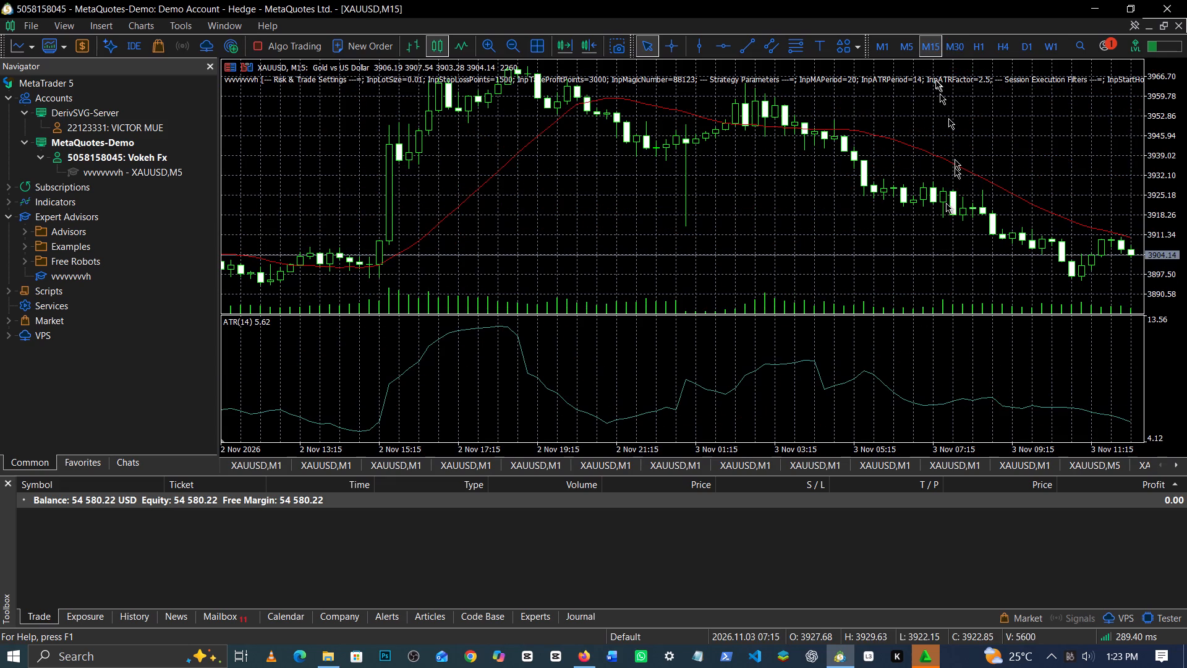
{"action": "left_click", "coordinate": [904, 49]}
{"action": "scroll", "coordinate": [872, 247], "scroll_direction": "up", "scroll_amount": 17}
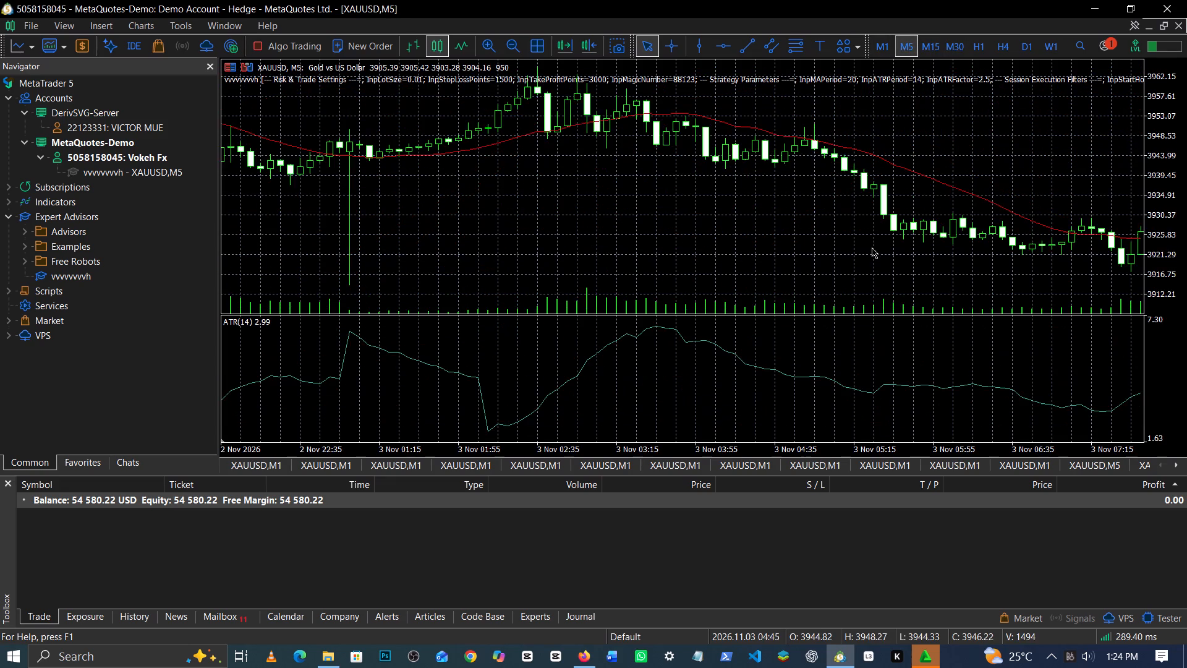
{"action": "scroll", "coordinate": [872, 247], "scroll_direction": "up", "scroll_amount": 14}
{"action": "scroll", "coordinate": [872, 247], "scroll_direction": "down", "scroll_amount": 1}
{"action": "scroll", "coordinate": [872, 247], "scroll_direction": "up", "scroll_amount": 11}
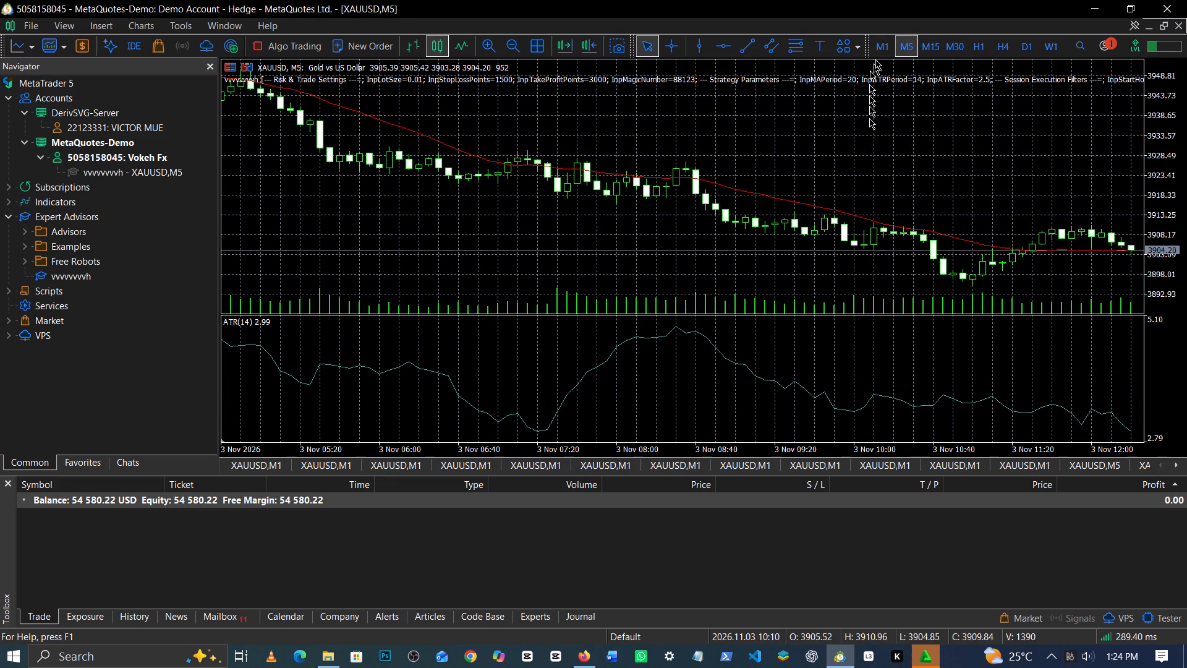
Switch the XAUUSD chart to the M1 timeframe and bring the latest candles into view.
{"action": "left_click", "coordinate": [882, 47]}
{"action": "scroll", "coordinate": [933, 248], "scroll_direction": "up", "scroll_amount": 14}
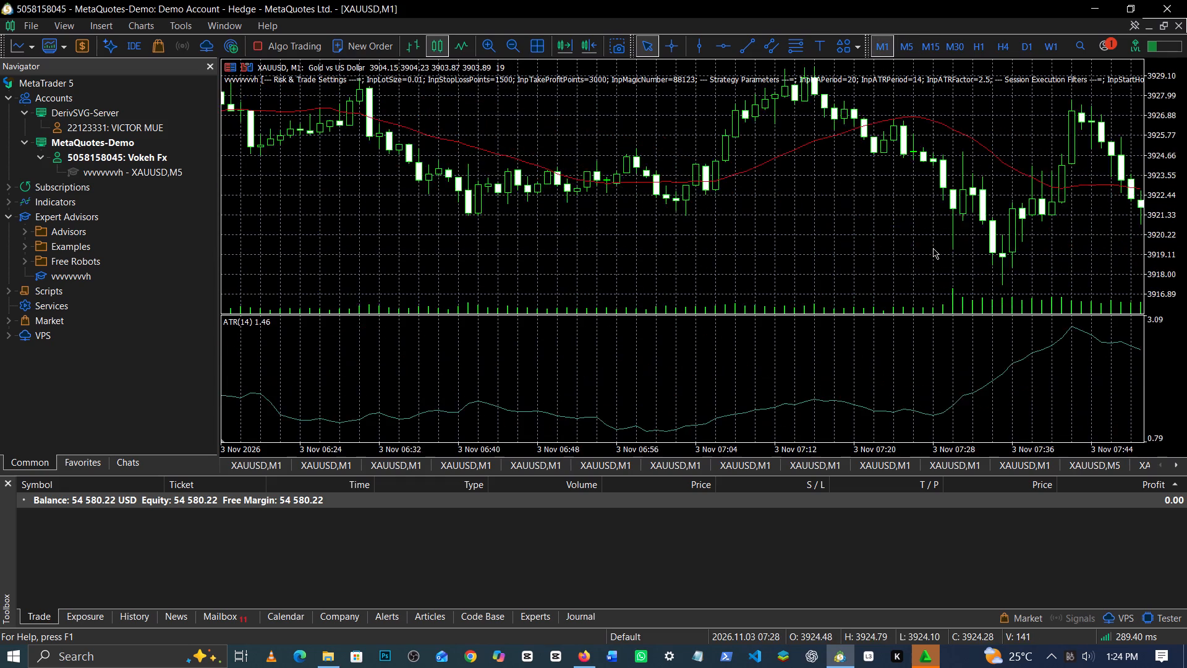
{"action": "scroll", "coordinate": [933, 248], "scroll_direction": "up", "scroll_amount": 20}
{"action": "scroll", "coordinate": [933, 248], "scroll_direction": "up", "scroll_amount": 20}
{"action": "scroll", "coordinate": [933, 248], "scroll_direction": "up", "scroll_amount": 3}
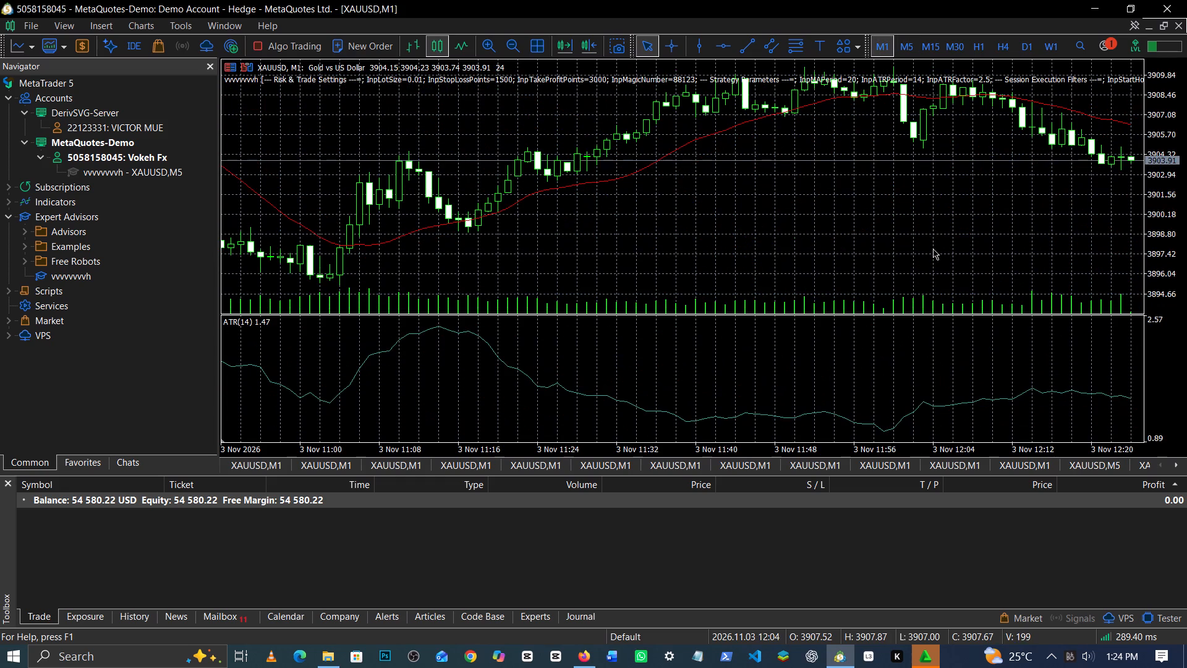
{"action": "scroll", "coordinate": [933, 249], "scroll_direction": "up", "scroll_amount": 11}
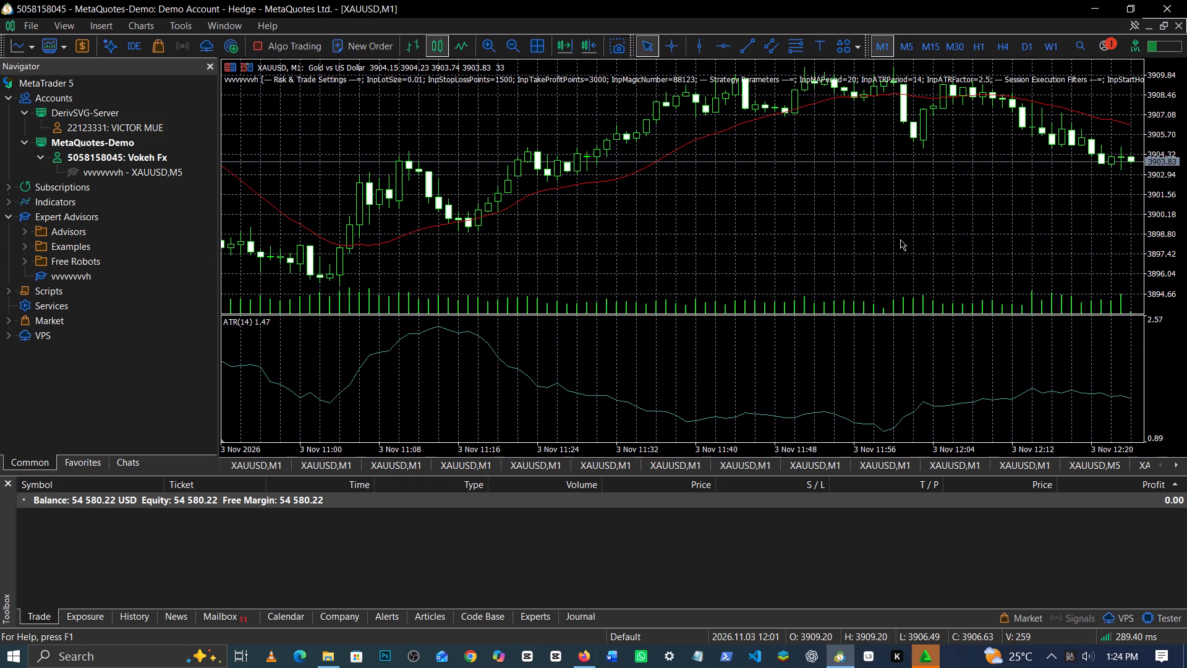
{"action": "scroll", "coordinate": [861, 221], "scroll_direction": "up", "scroll_amount": 1}
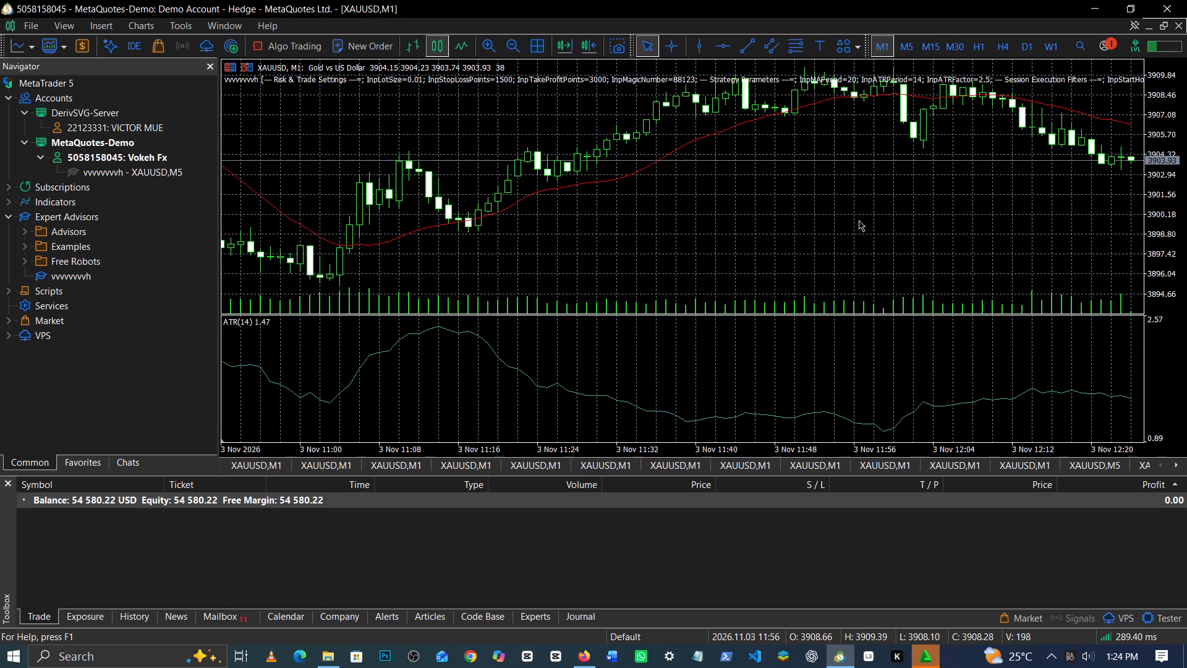
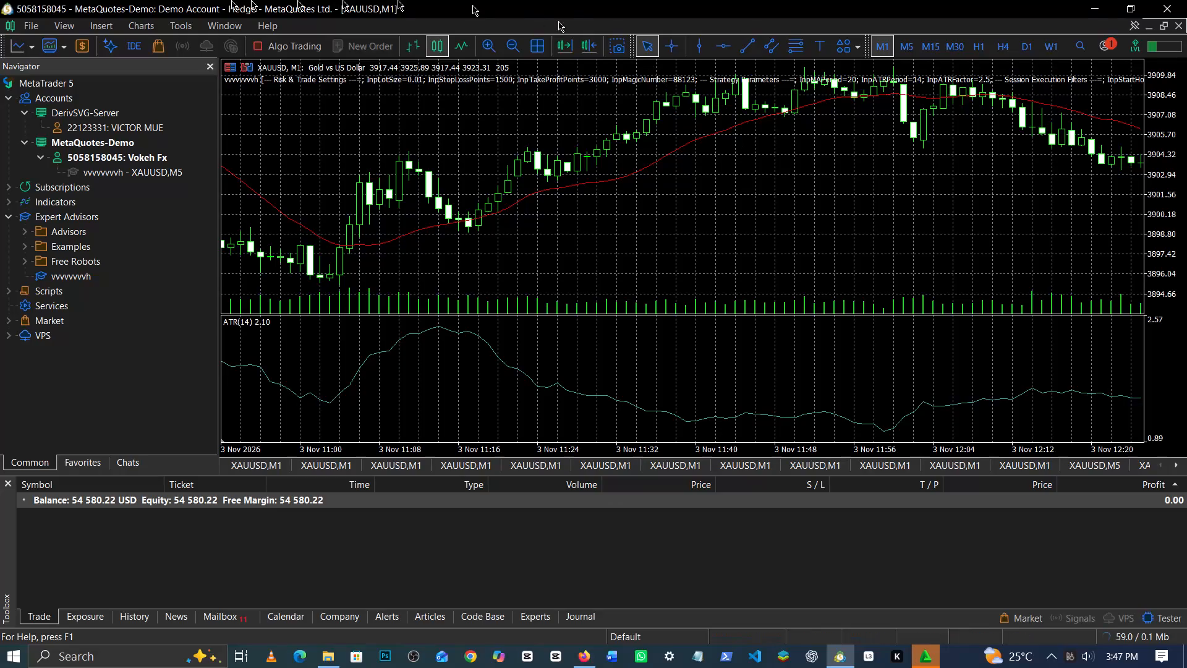
Turn algorithmic trading back on for the terminal.
{"action": "left_click", "coordinate": [269, 45]}
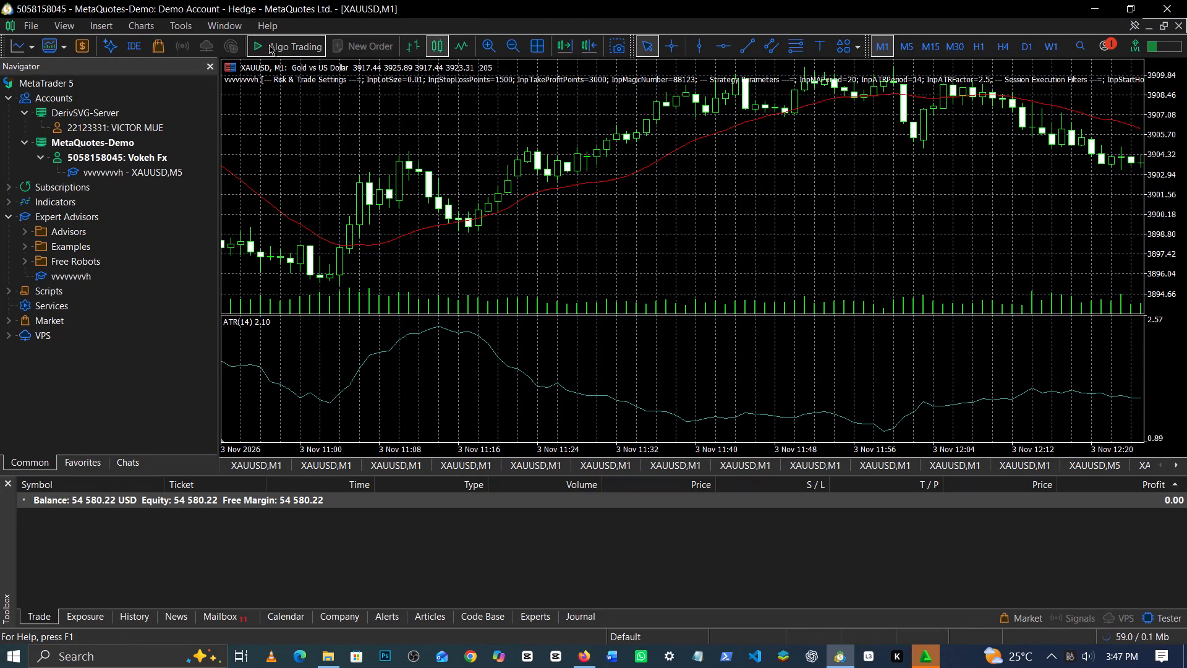
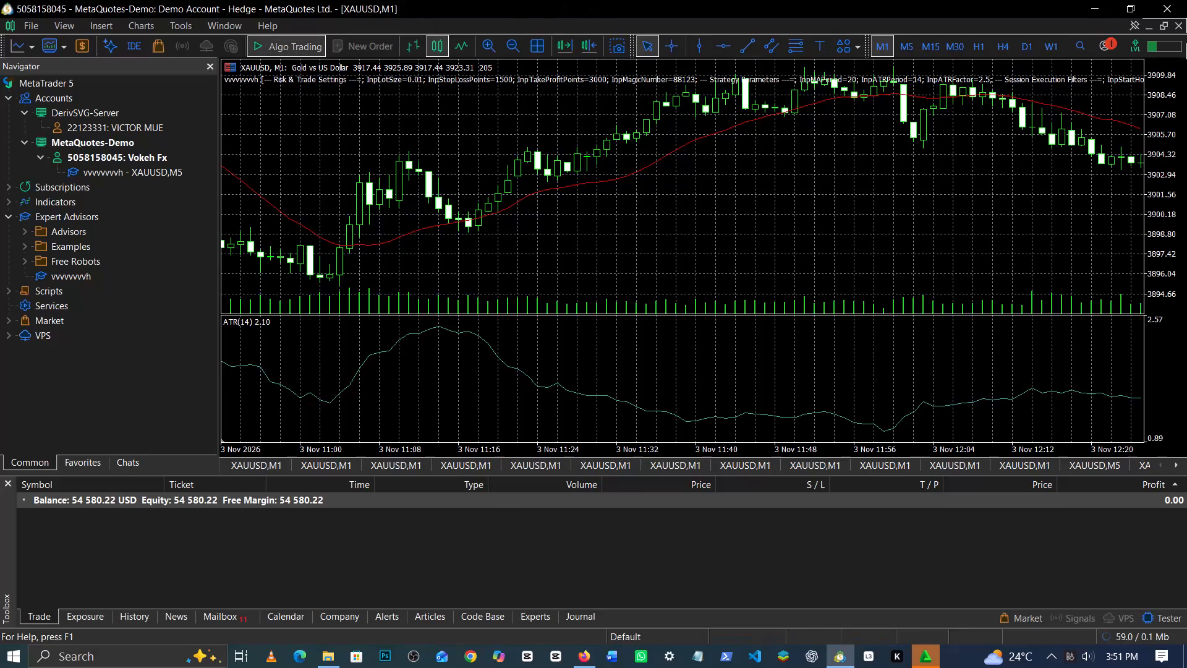
Close the trading terminal.
{"action": "left_click", "coordinate": [1168, 8]}
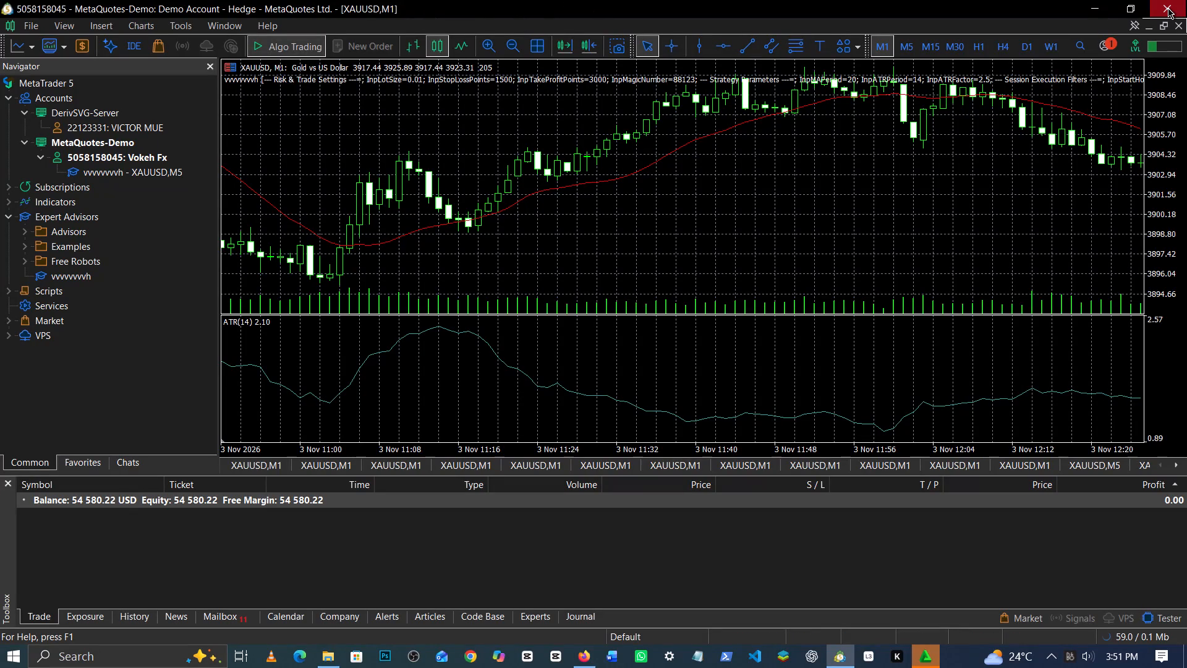